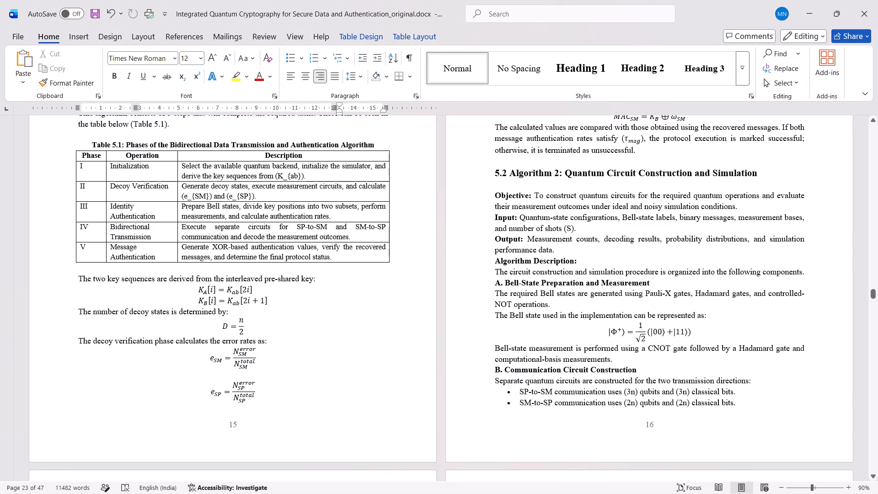
click(320, 279)
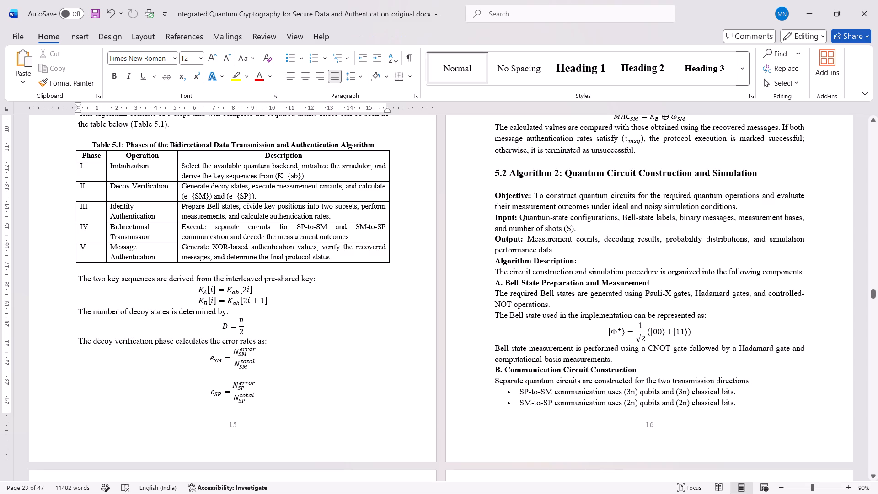
click(193, 290)
click(78, 34)
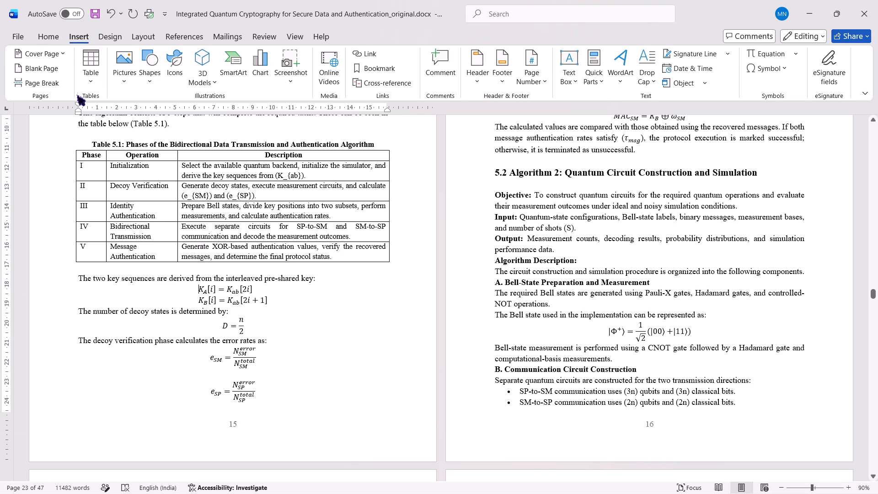
click(87, 81)
click(118, 115)
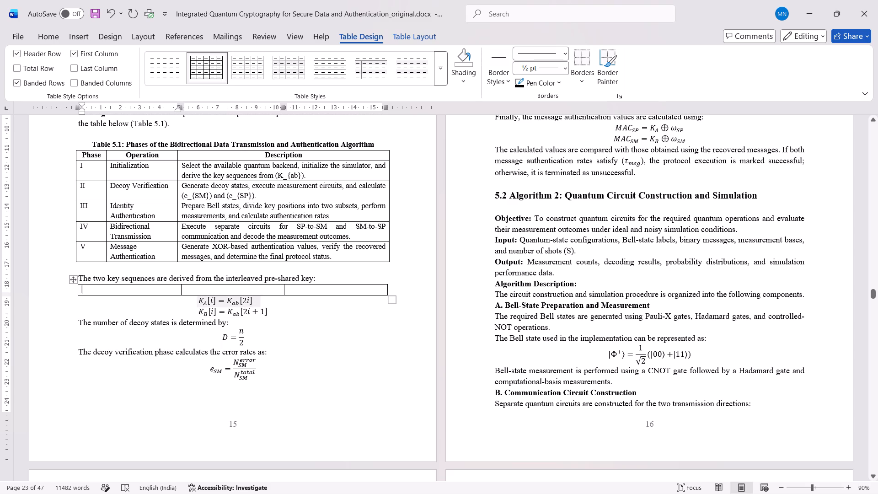
Narrow the new table's first column to about 2.24 cm and its last column as well, widening the middle one.
click(394, 36)
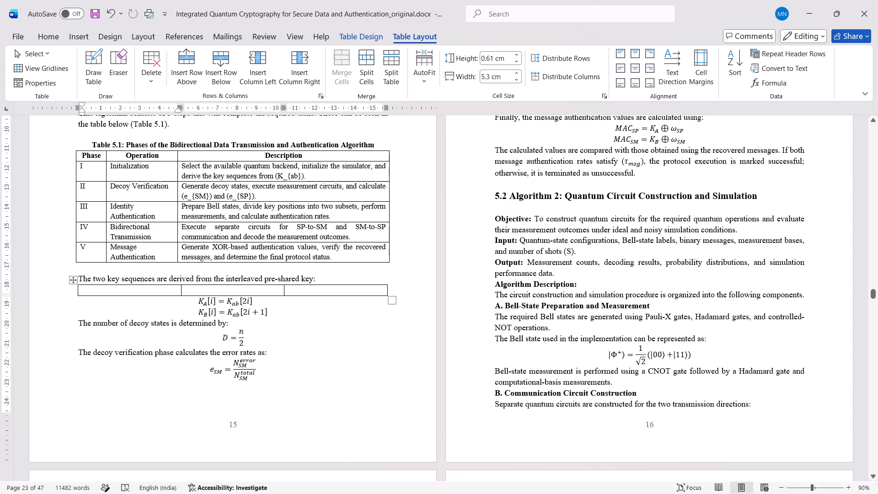
drag(180, 288, 143, 290)
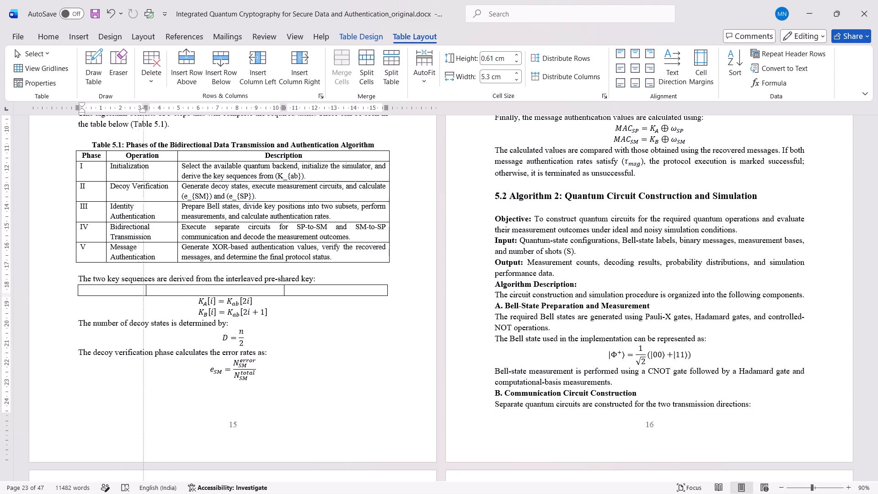
drag(143, 290, 120, 291)
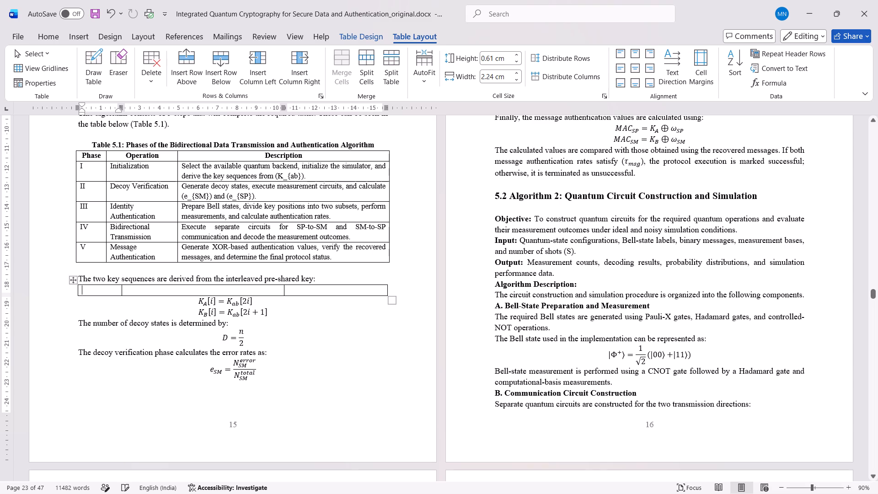
drag(283, 290, 334, 292)
Move the K_A[i] and K_B[i] key sequence equations from below the table into its middle cell.
drag(271, 313, 190, 303)
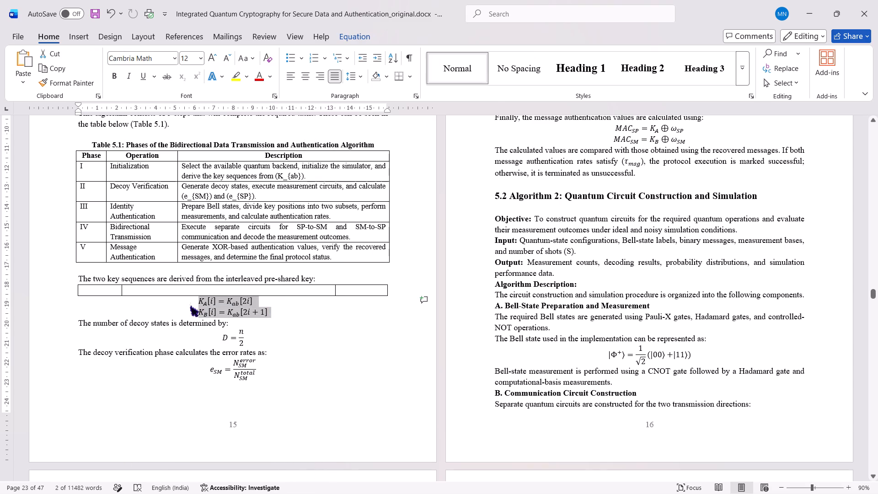
key(ctrl+x)
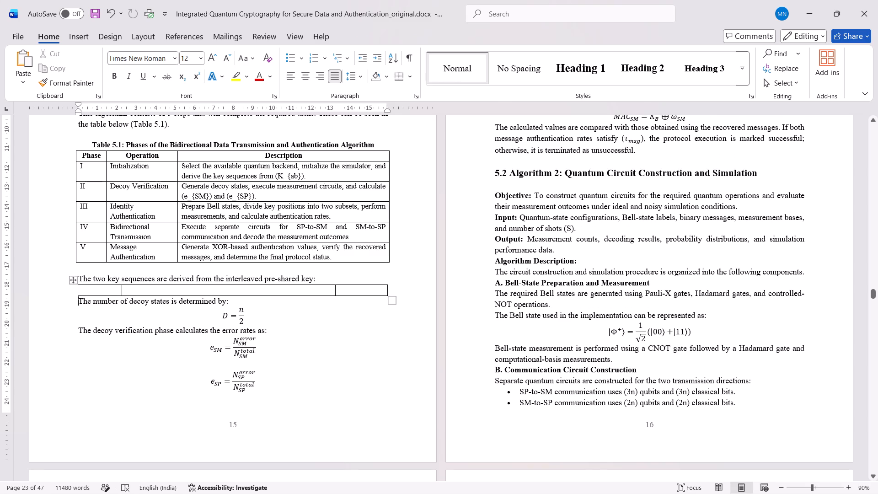
click(229, 289)
key(ctrl+v)
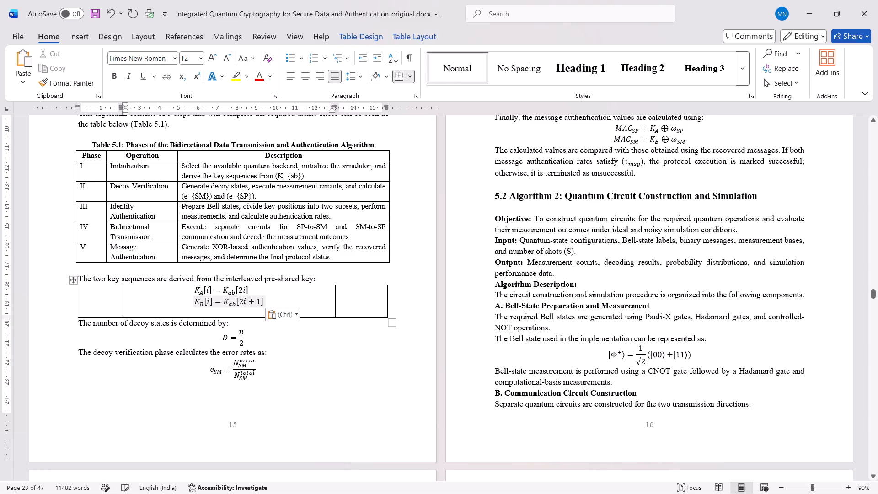
Centre-align the two key sequence equations in the middle cell and delete the empty line beneath them.
drag(272, 302, 198, 293)
click(306, 72)
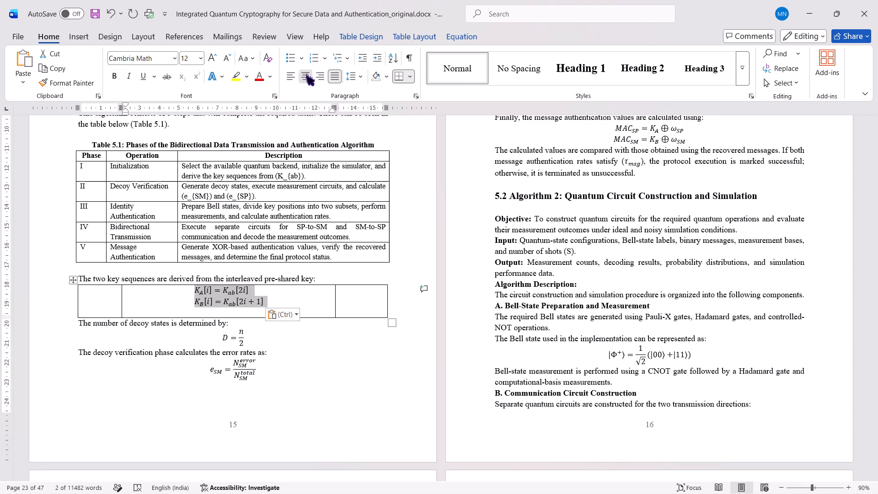
click(242, 312)
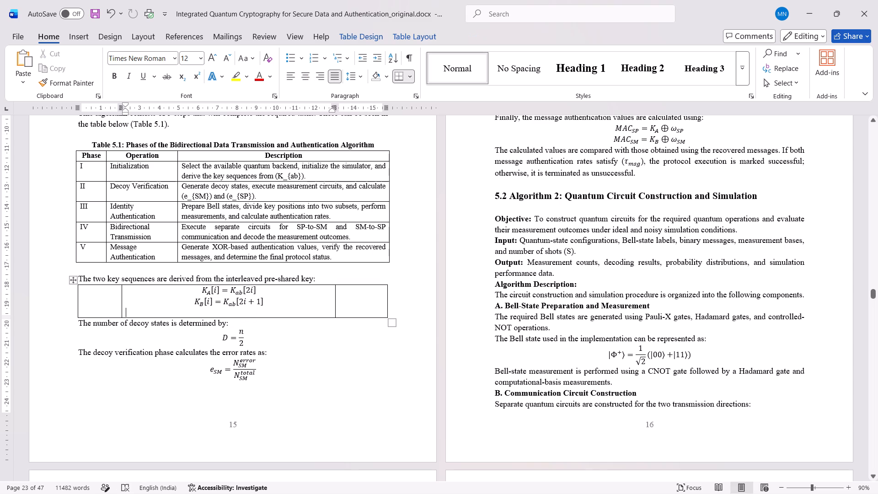
key(BackSpace)
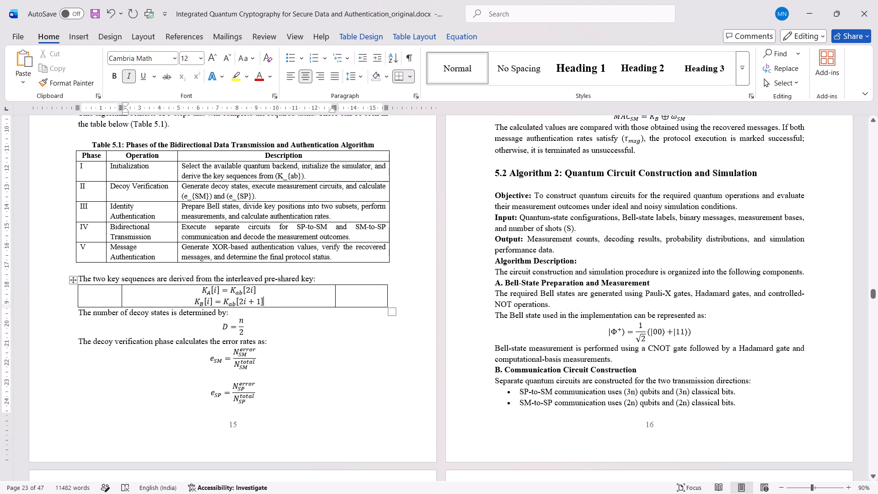
Remove all borders from the table holding the key sequence equations.
click(102, 297)
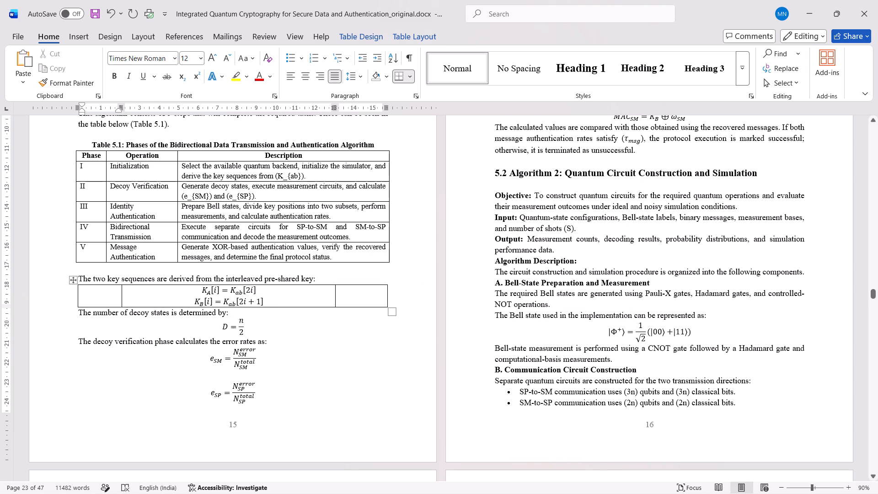
click(73, 282)
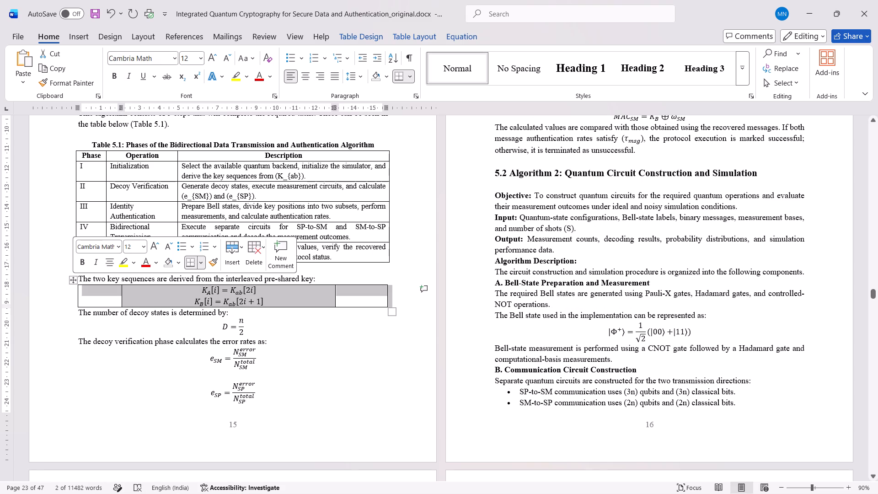
right_click(73, 282)
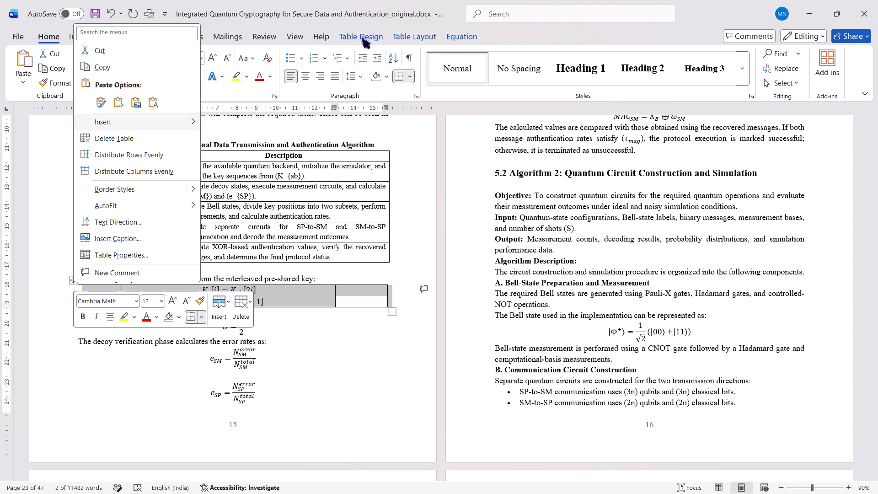
click(362, 35)
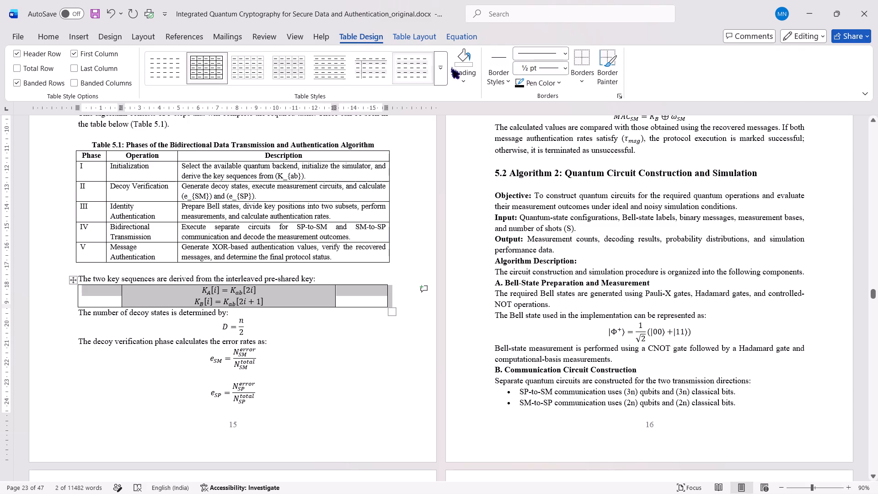
click(578, 78)
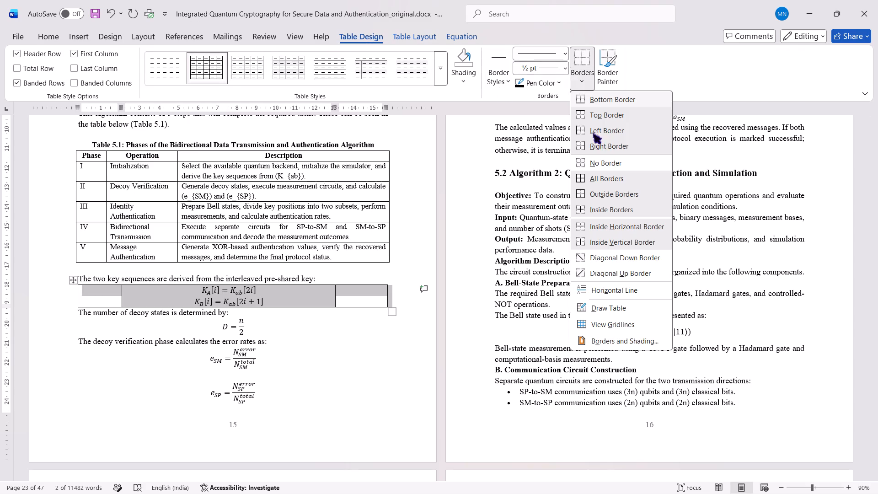
click(604, 163)
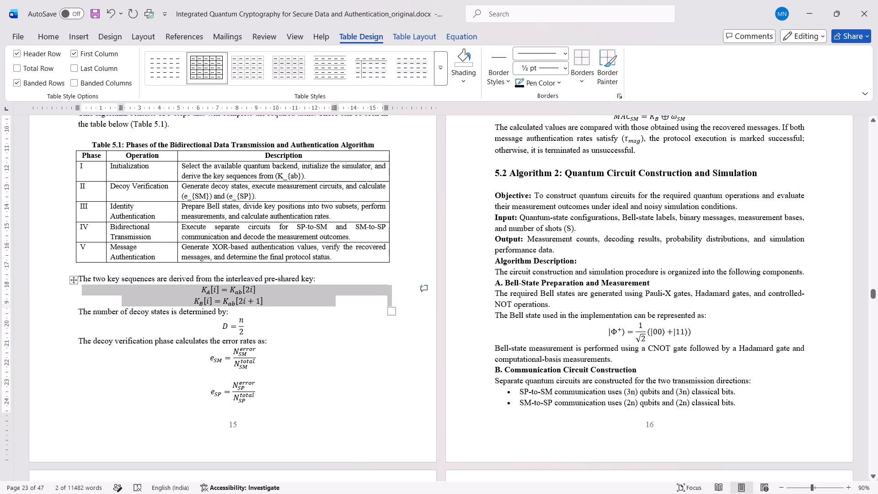
Enter the equation number (5.1) in the last cell beside the key sequence equations.
click(361, 299)
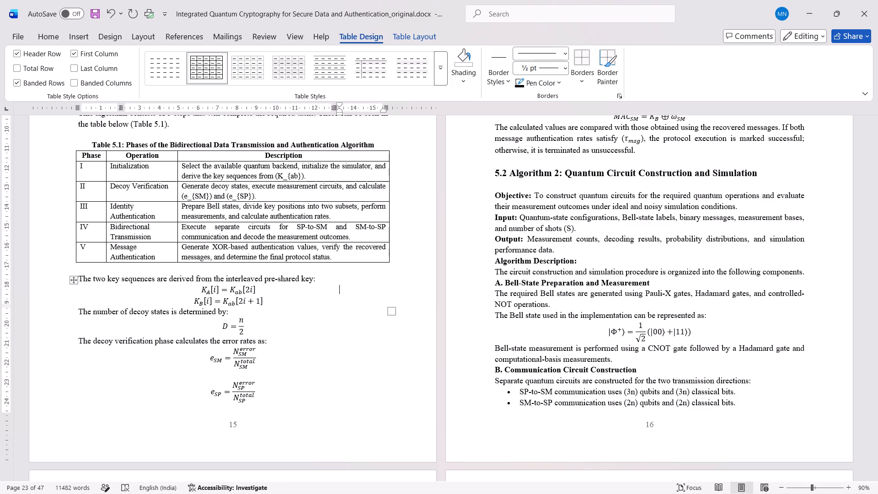
key(shift+parenleft)
text(5.1)
key(shift+parenright)
Right-align the equation number (5.1) and lower it one line, level with the K_B[i] equation.
drag(363, 295, 339, 292)
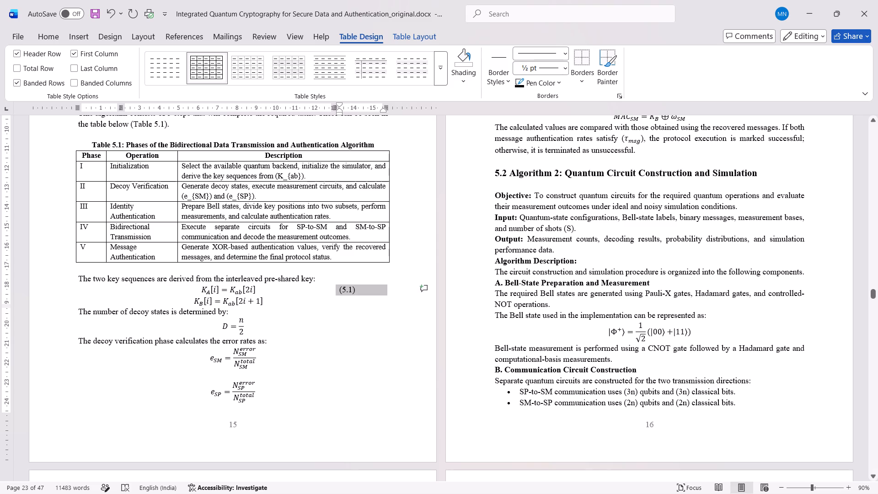
drag(339, 292, 340, 291)
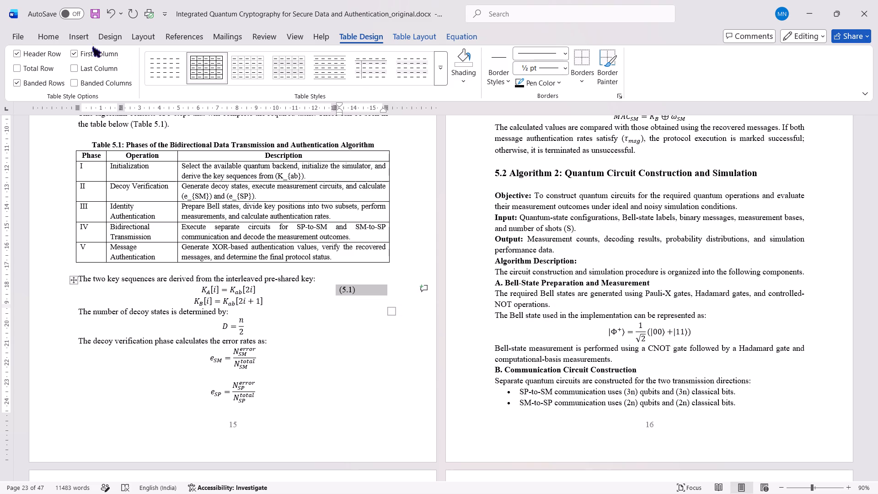
click(48, 33)
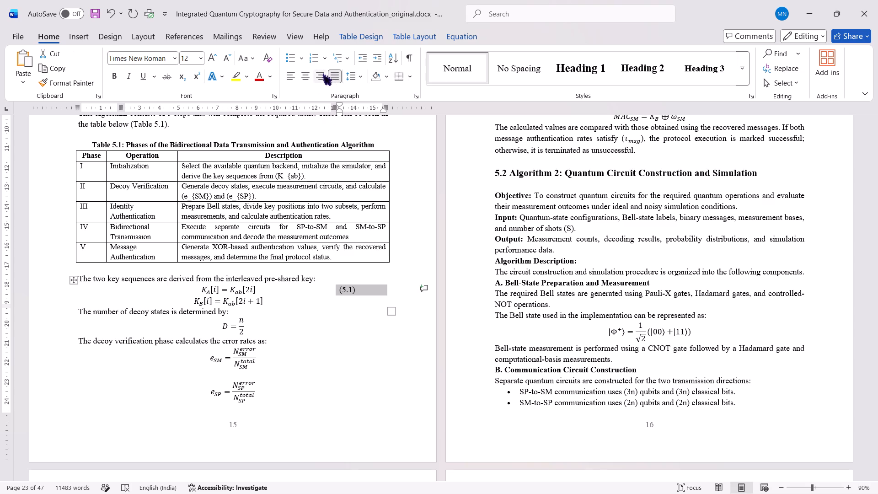
click(320, 75)
click(338, 349)
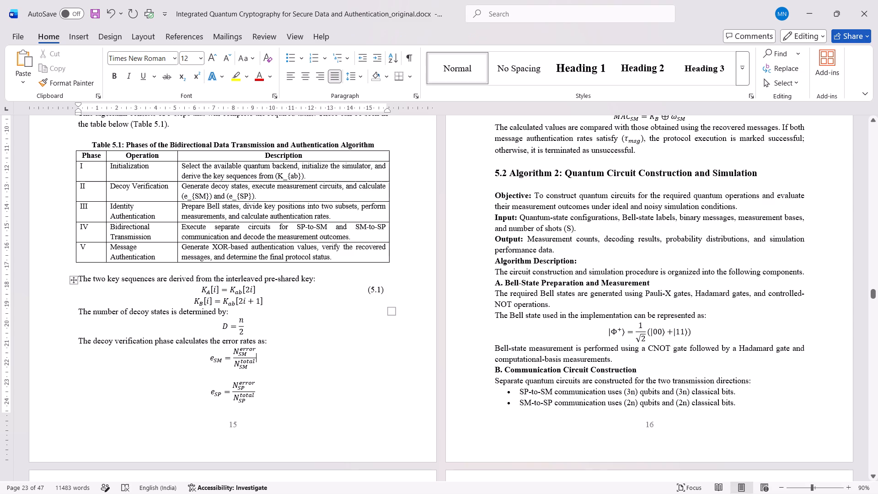
click(368, 292)
key(Return)
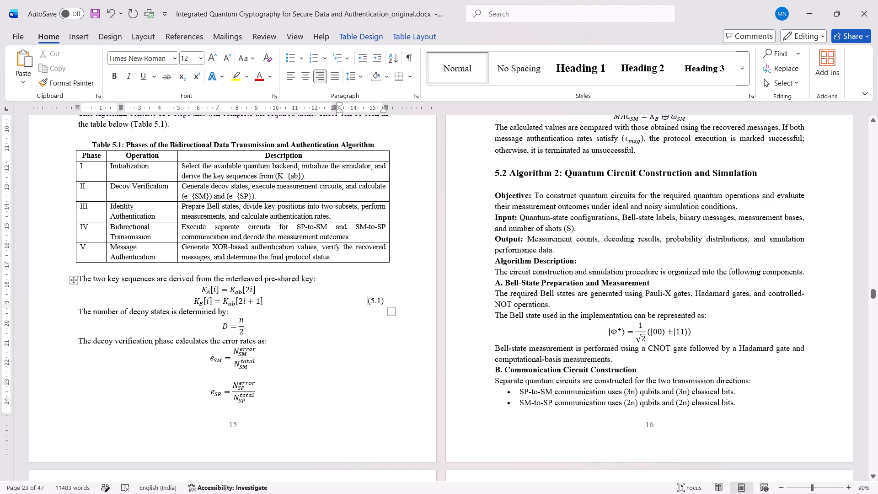
Insert a one-row, three-column table directly above the decoy-state equation D = n/2.
scroll(242, 450, down, 1)
scroll(242, 450, up, 1)
scroll(242, 450, down, 1)
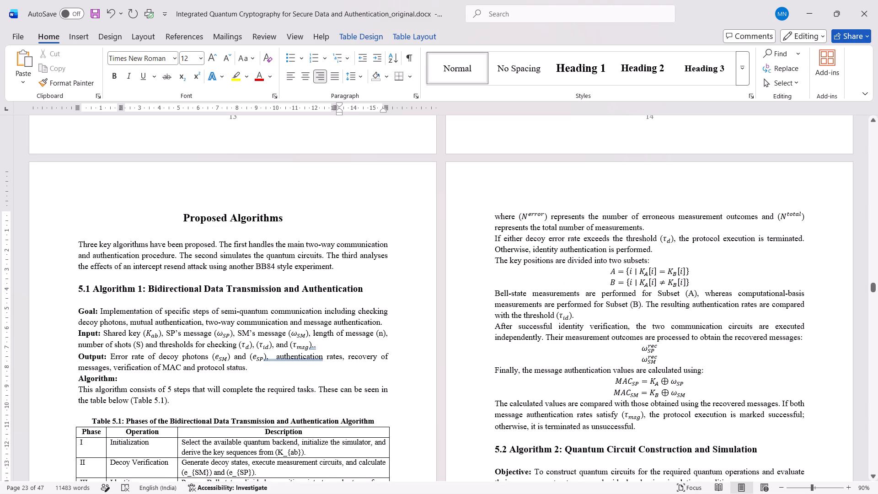
scroll(242, 450, down, 1)
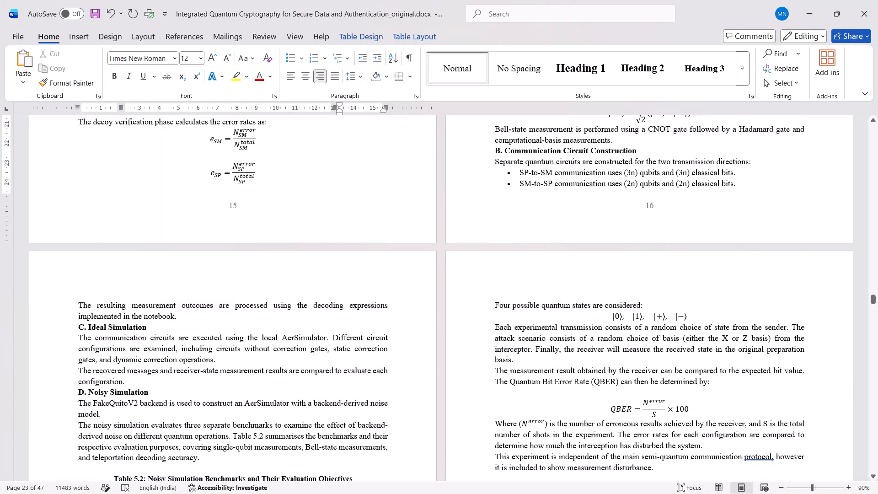
scroll(242, 450, up, 1)
scroll(242, 450, down, 1)
scroll(242, 450, up, 1)
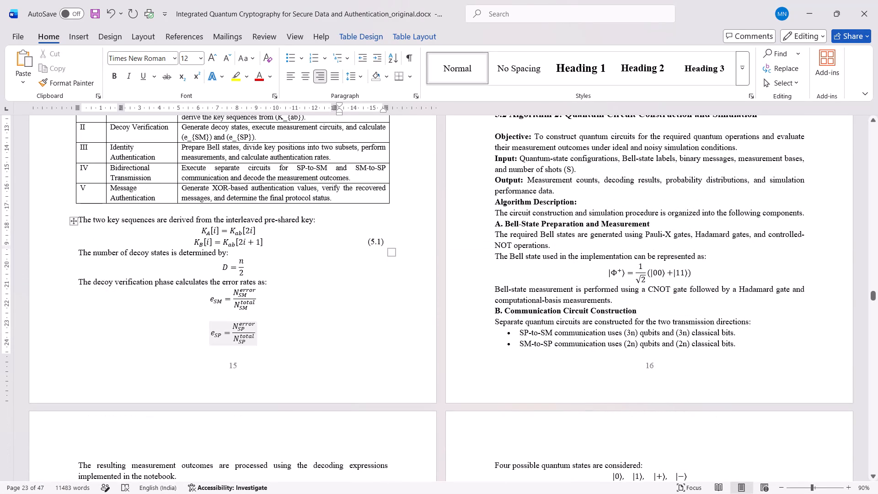
click(217, 265)
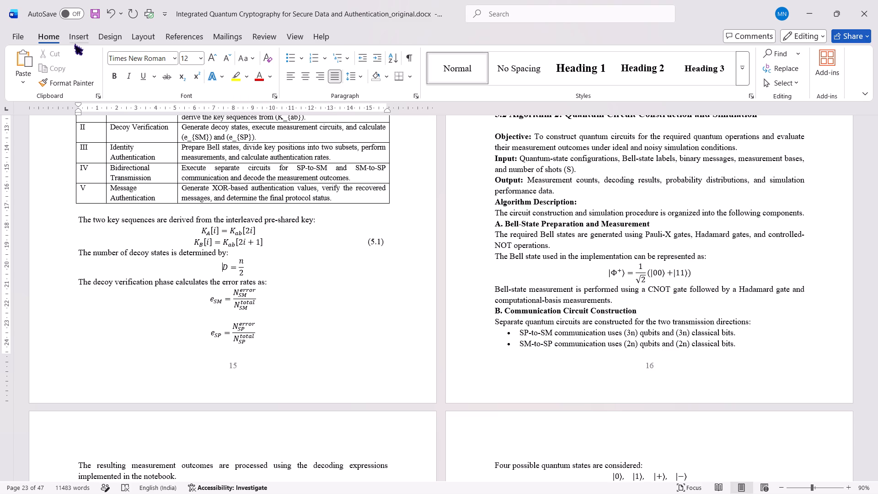
click(74, 40)
click(93, 79)
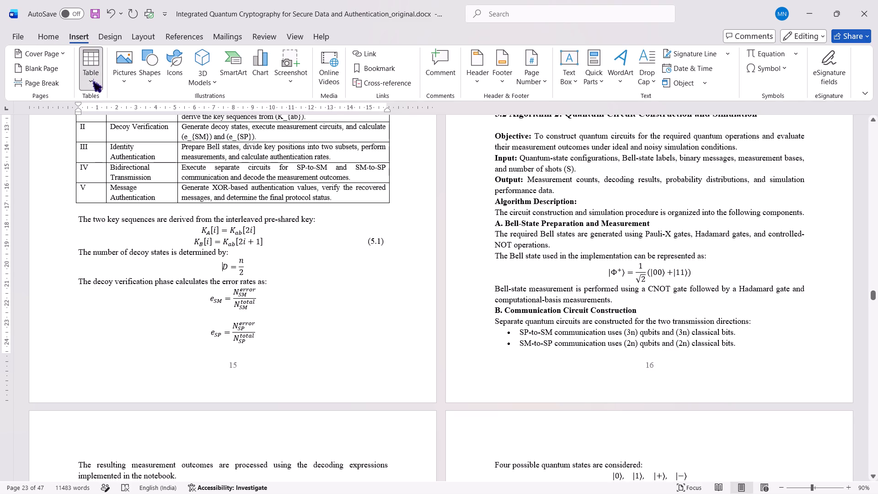
click(118, 115)
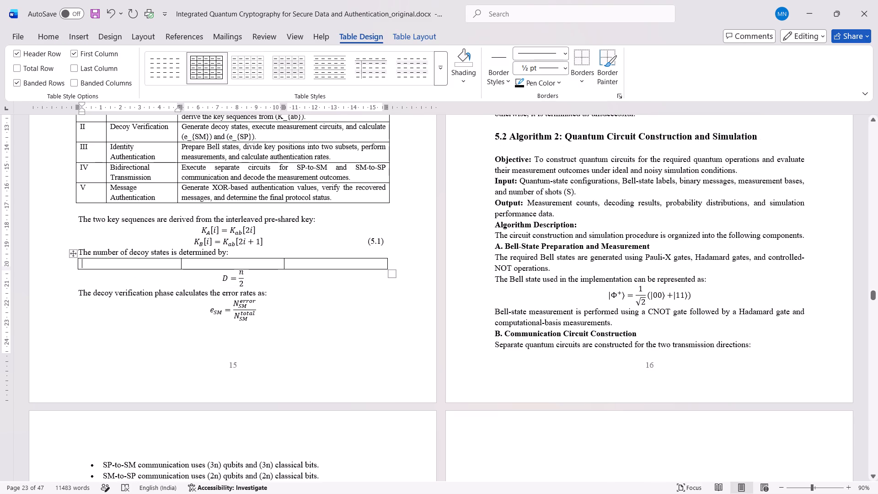
Narrow the new table's first column to about 2.2 cm and its last column too, leaving a wide middle cell.
click(406, 31)
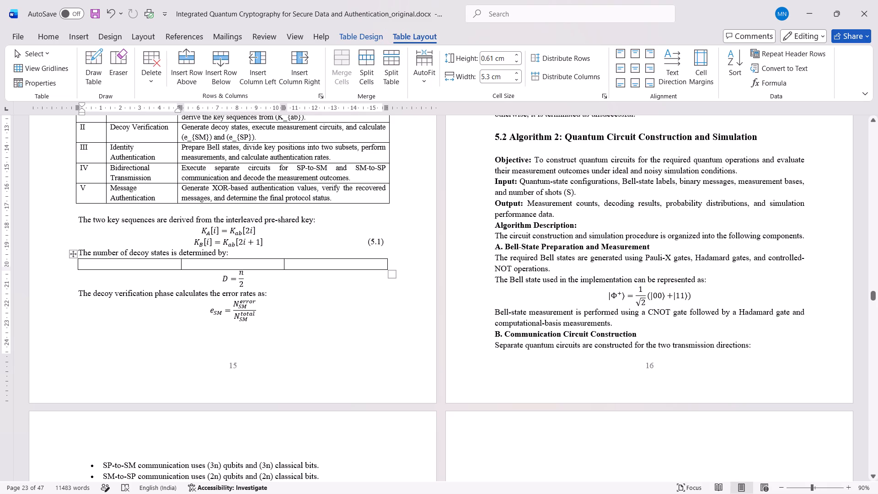
drag(181, 265, 133, 264)
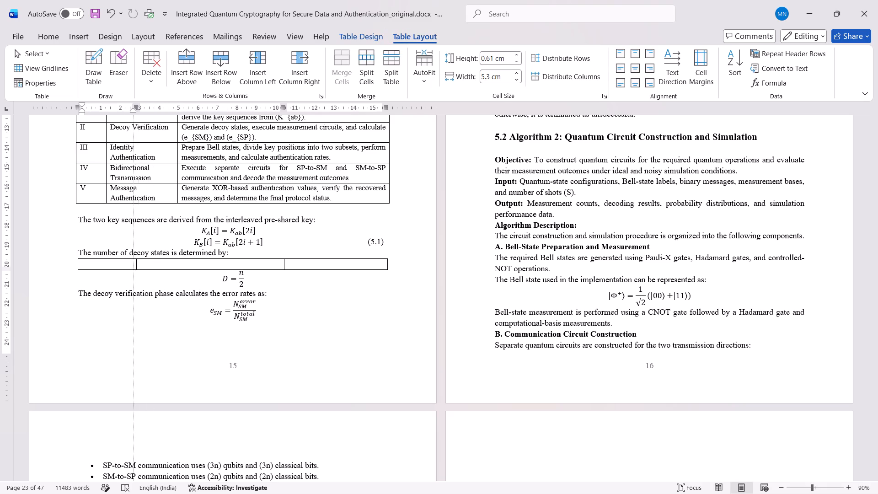
drag(133, 264, 122, 266)
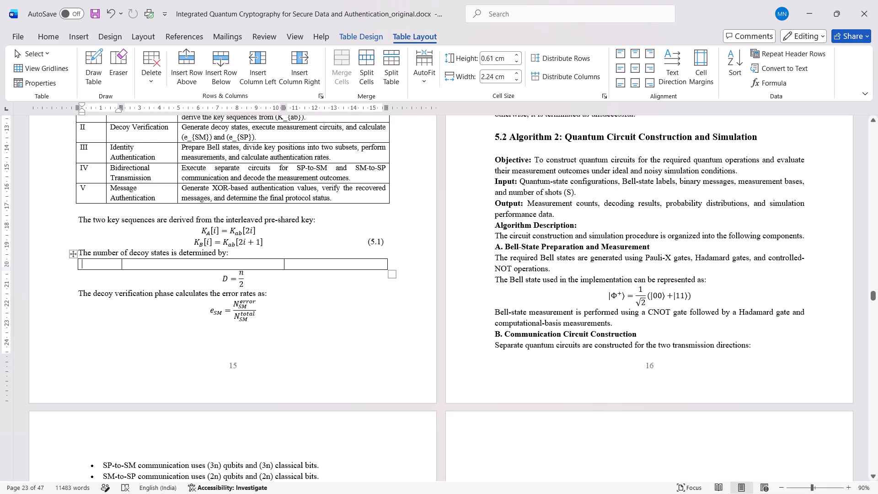
drag(284, 264, 334, 268)
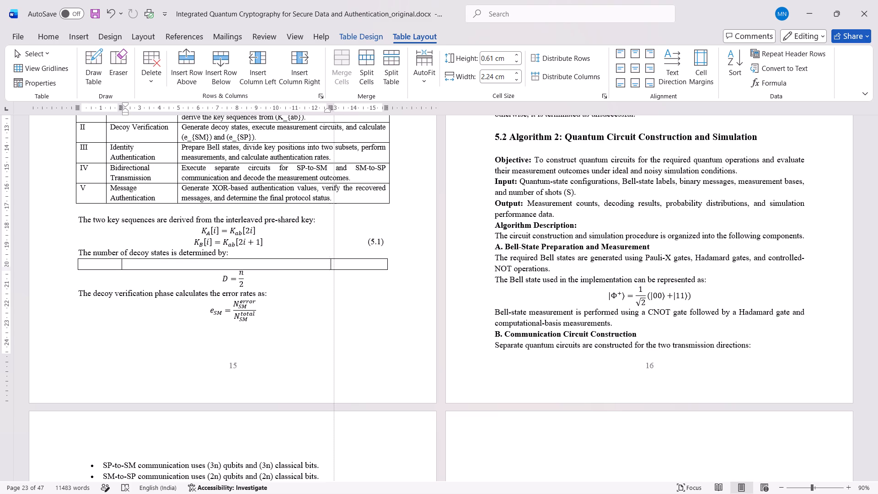
drag(334, 268, 334, 269)
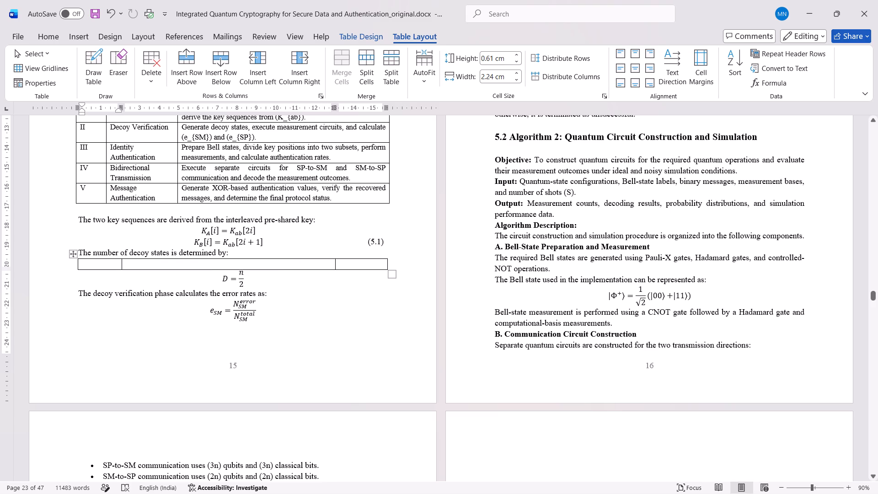
Move the equation D = n/2 into the table's middle cell and remove the empty line beneath it.
drag(254, 283, 220, 278)
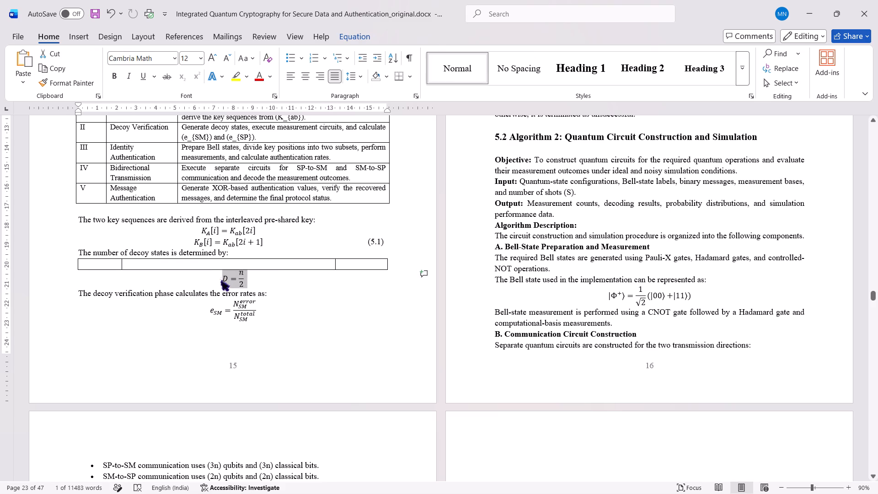
key(ctrl+x)
click(239, 264)
key(ctrl+v)
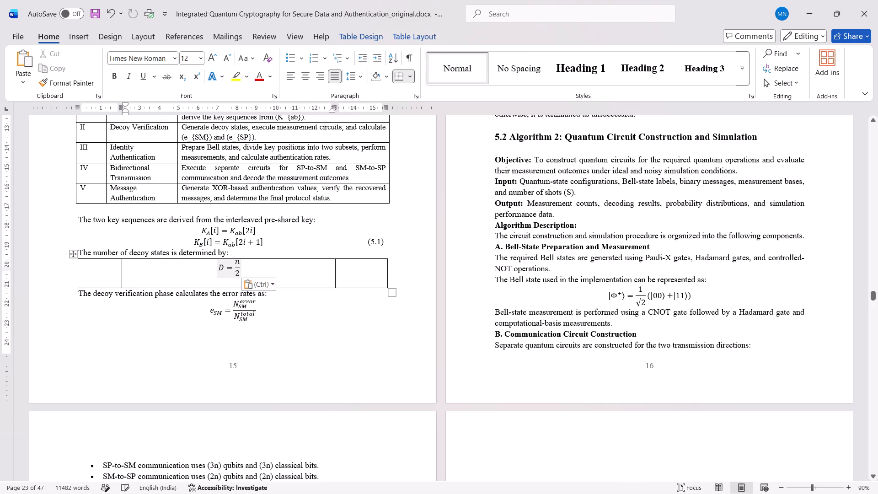
key(BackSpace)
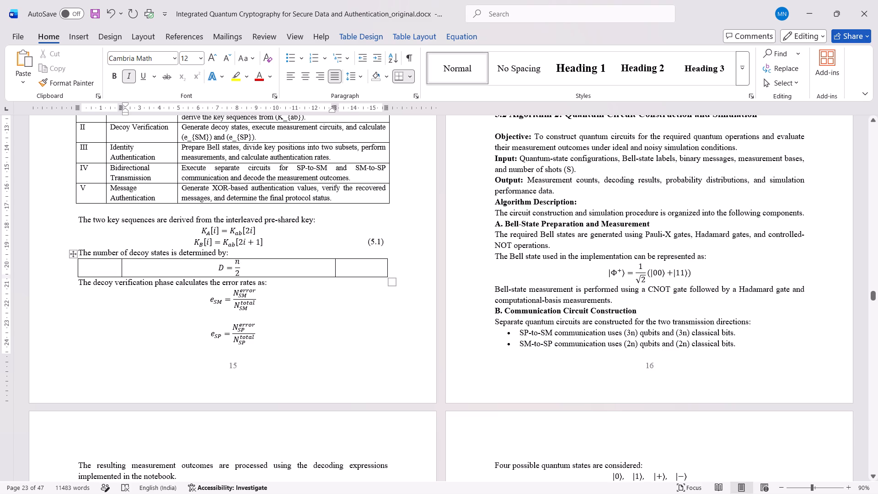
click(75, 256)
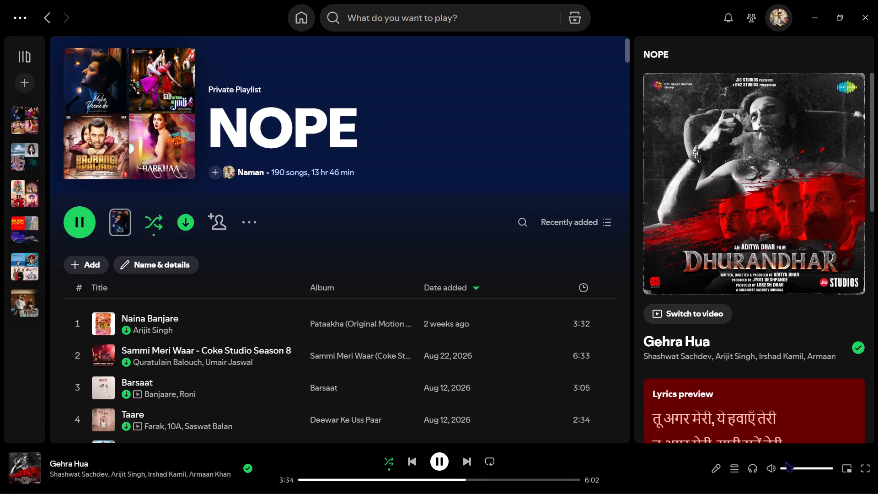
Adjust the playback volume in Spotify.
click(810, 466)
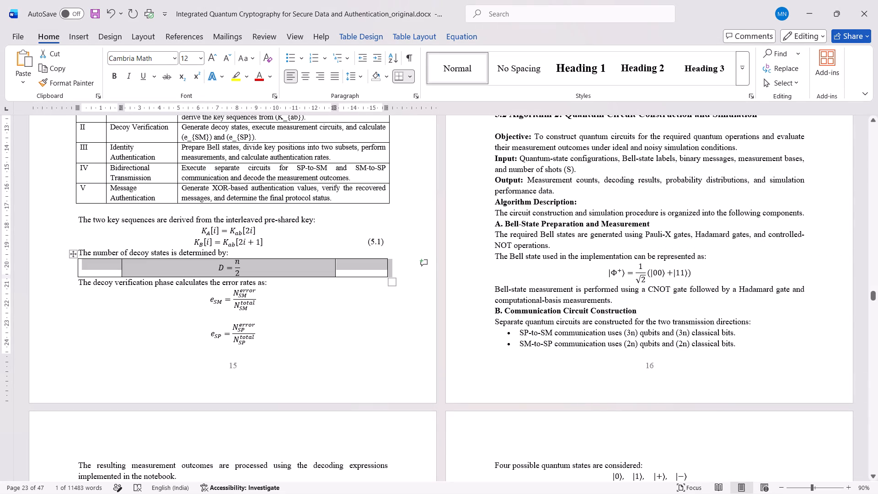
Back in the Word report, remove all borders from the table holding the equation D = n/2.
click(337, 266)
click(332, 307)
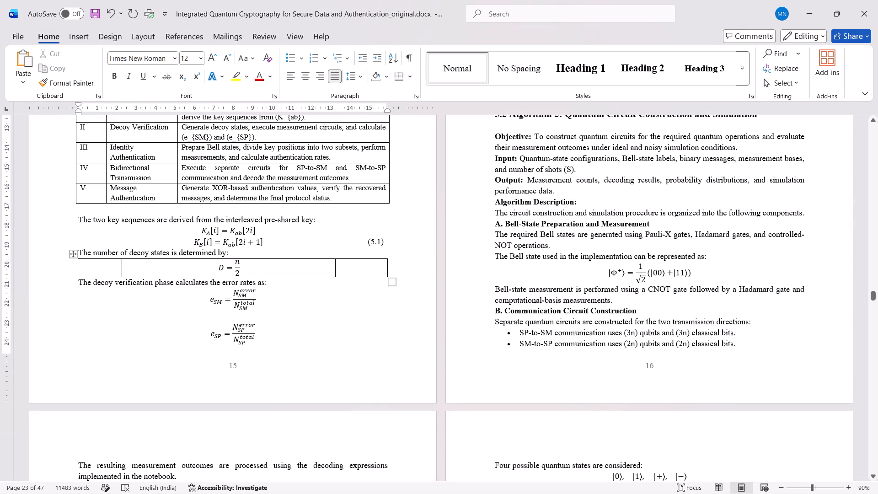
click(73, 257)
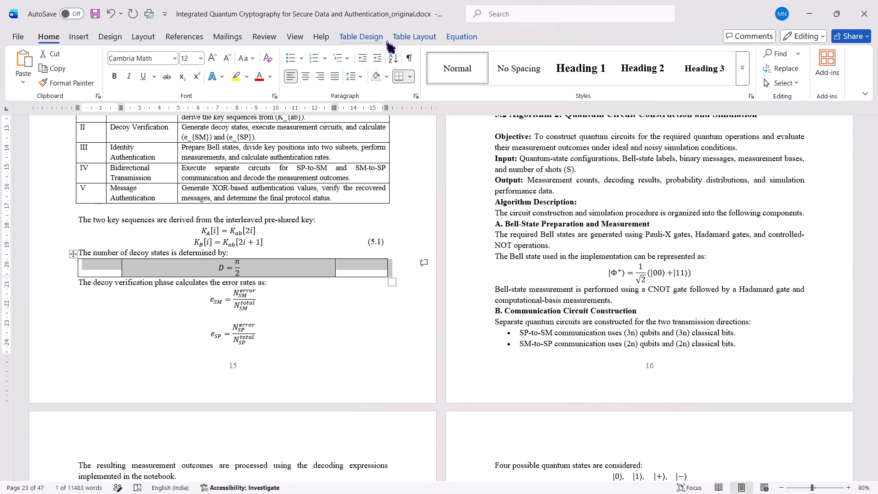
click(378, 39)
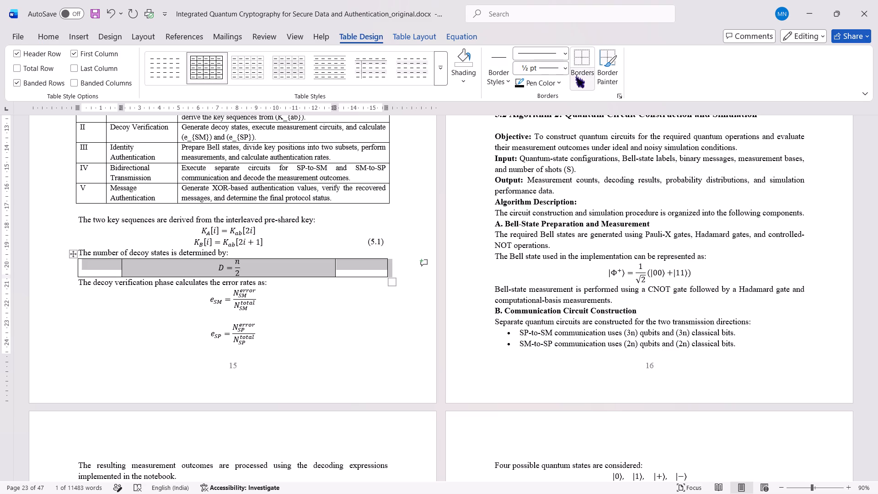
click(577, 78)
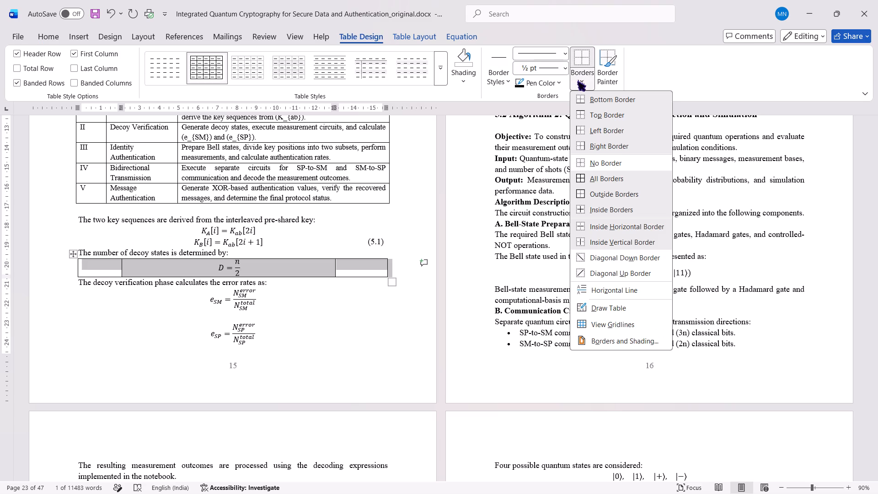
click(597, 164)
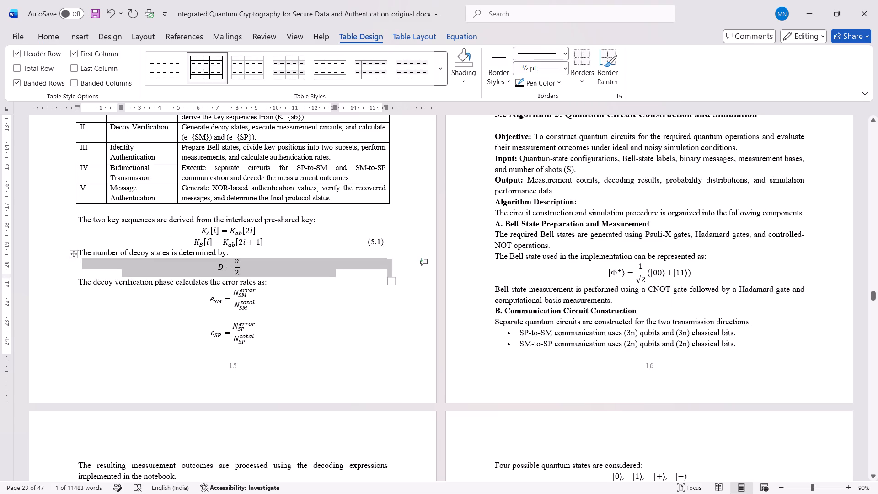
Enter the equation number (5.2) in the last cell beside D = n/2 and right-align it.
click(373, 268)
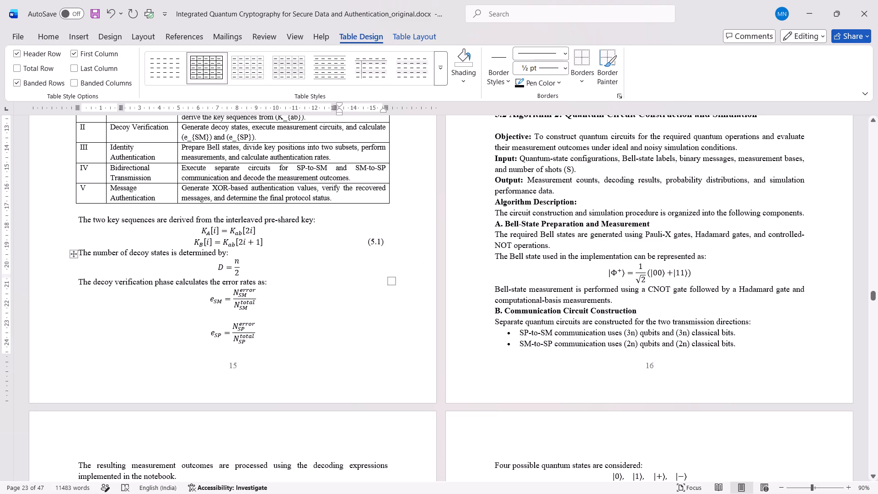
text((5.2))
drag(359, 266, 339, 265)
click(72, 35)
click(53, 35)
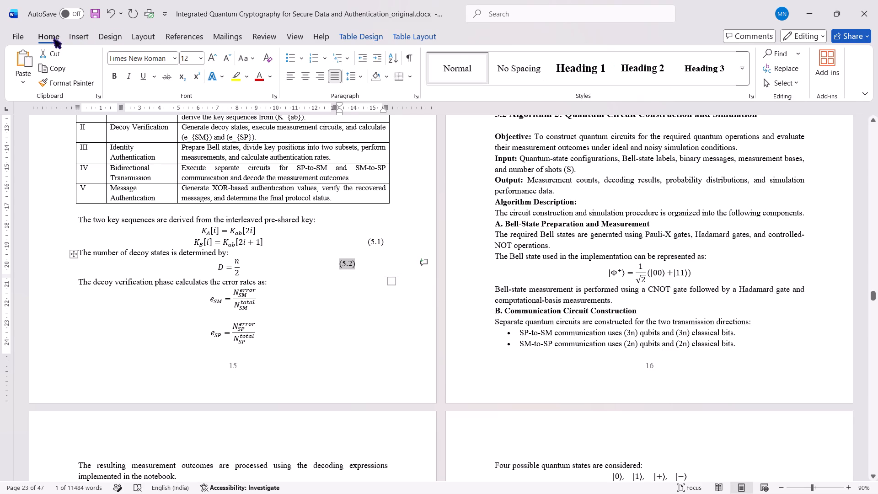
click(320, 75)
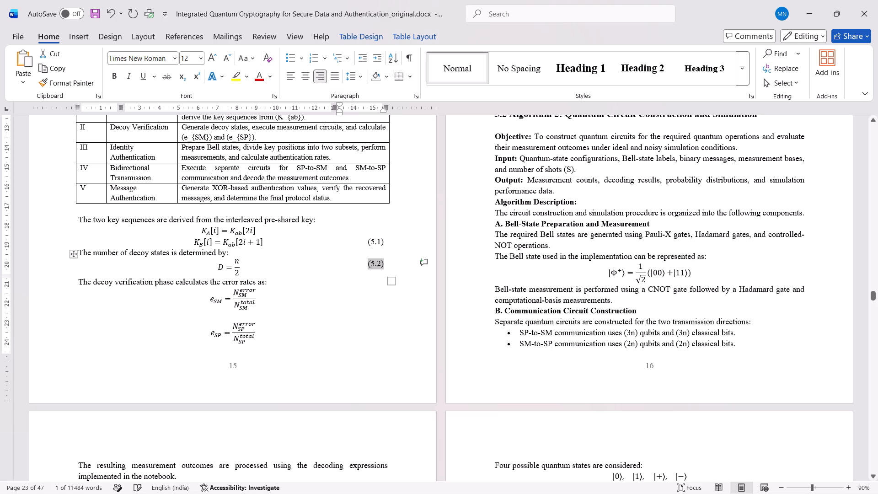
Insert a one-row, three-column table directly above the equation e_SM in the decoy verification passage.
click(343, 311)
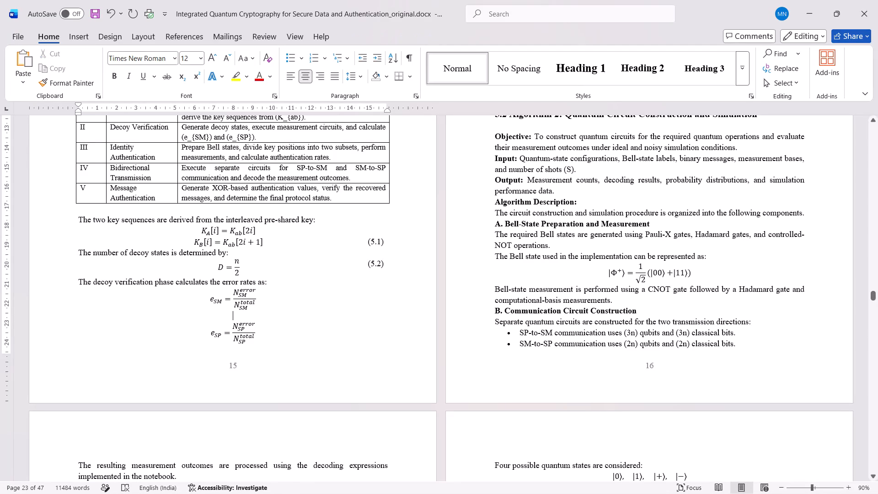
click(75, 36)
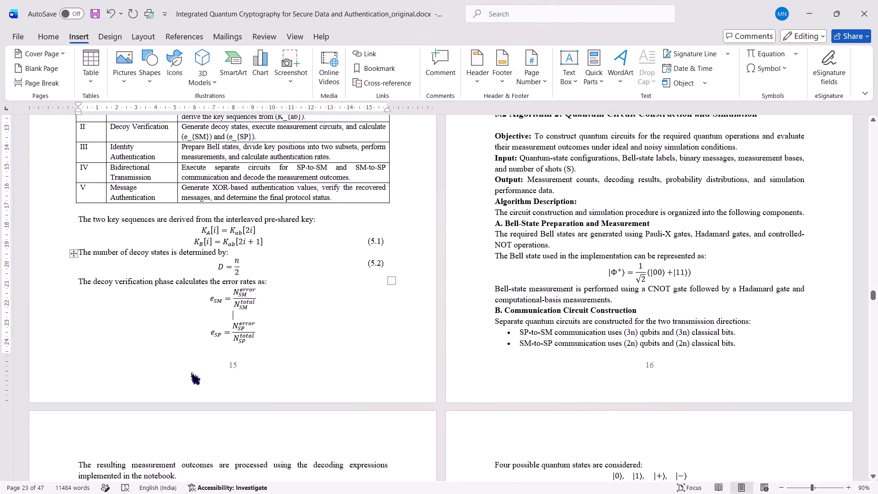
click(207, 302)
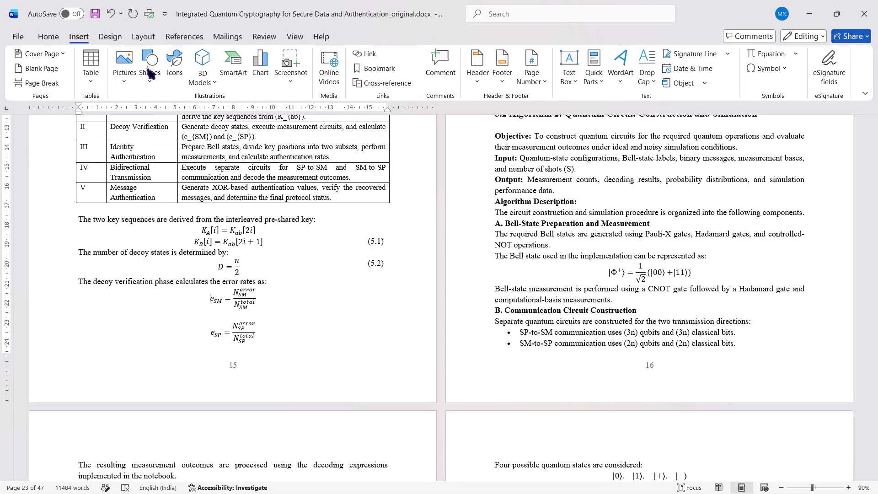
click(97, 77)
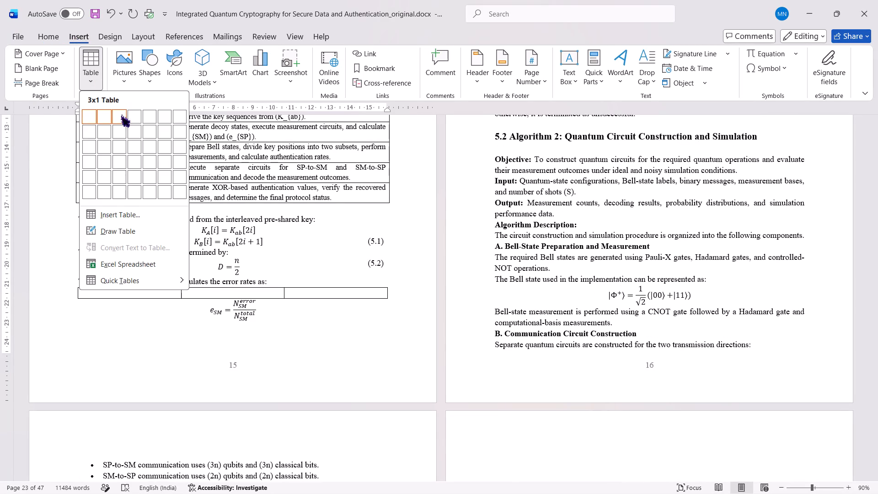
click(121, 113)
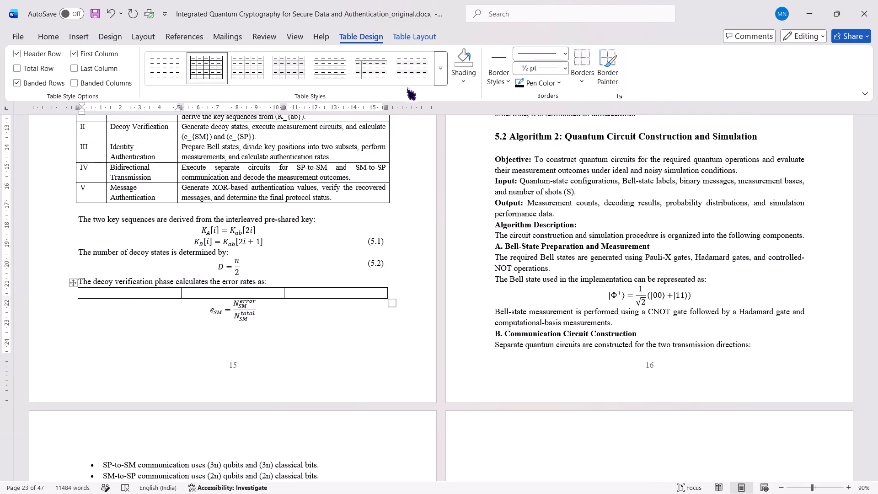
Narrow the new table's first and last columns so the middle column is widest, matching the tables of (5.1) and (5.2).
drag(181, 293, 121, 297)
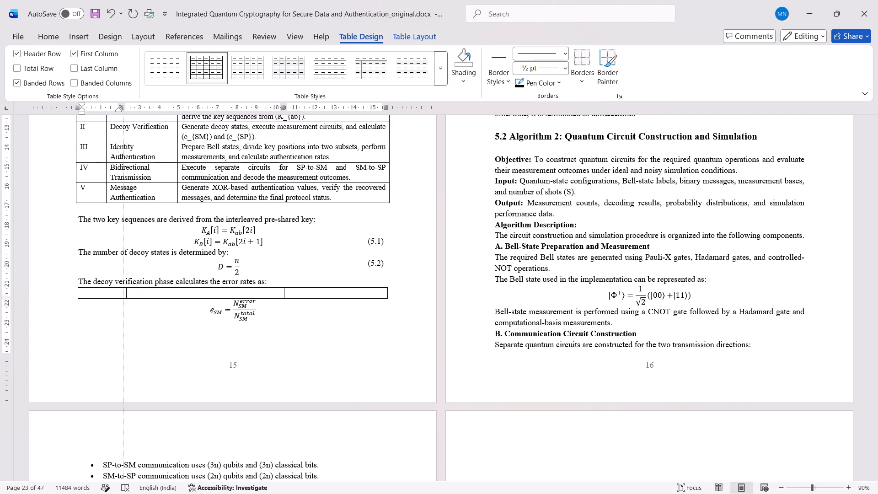
drag(121, 297, 121, 298)
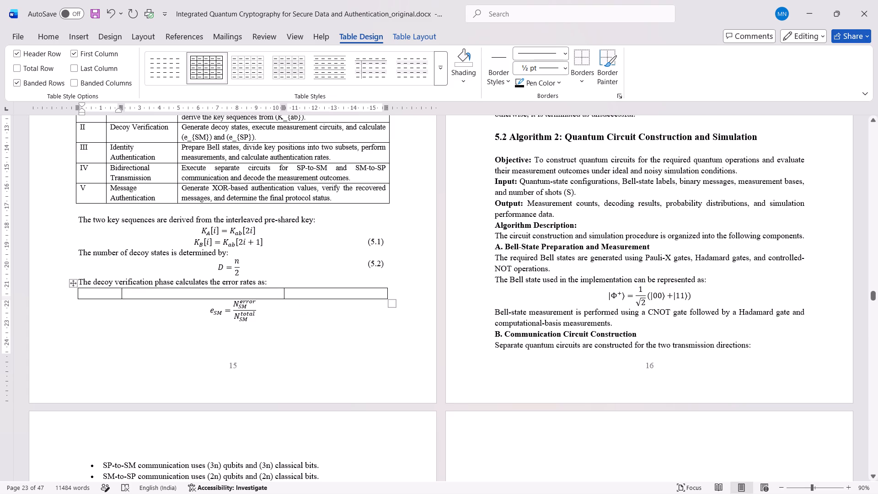
drag(284, 292, 351, 295)
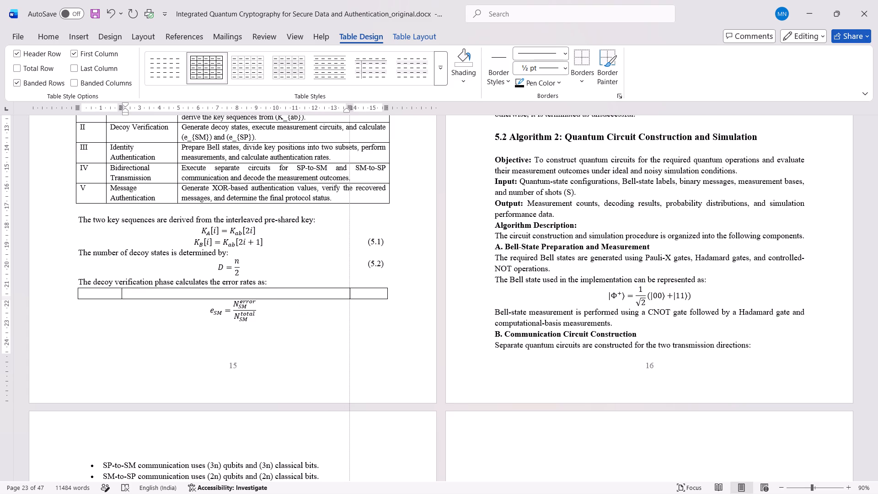
drag(351, 295, 339, 295)
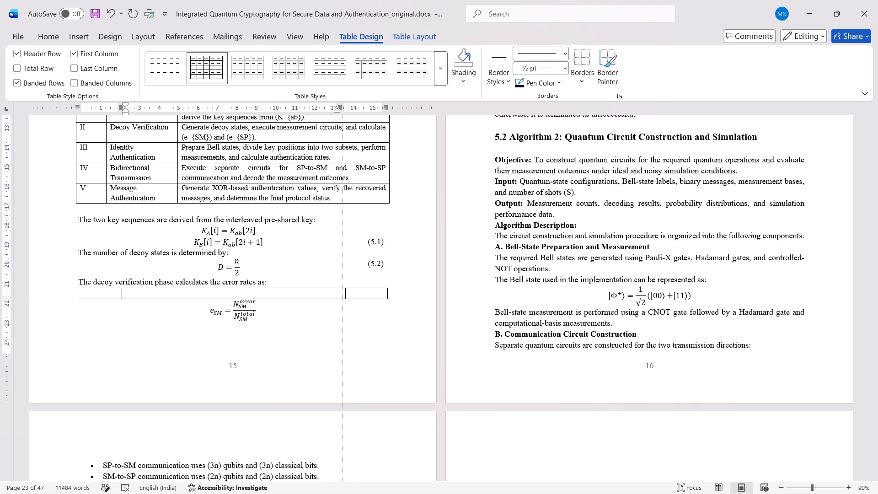
drag(339, 295, 338, 295)
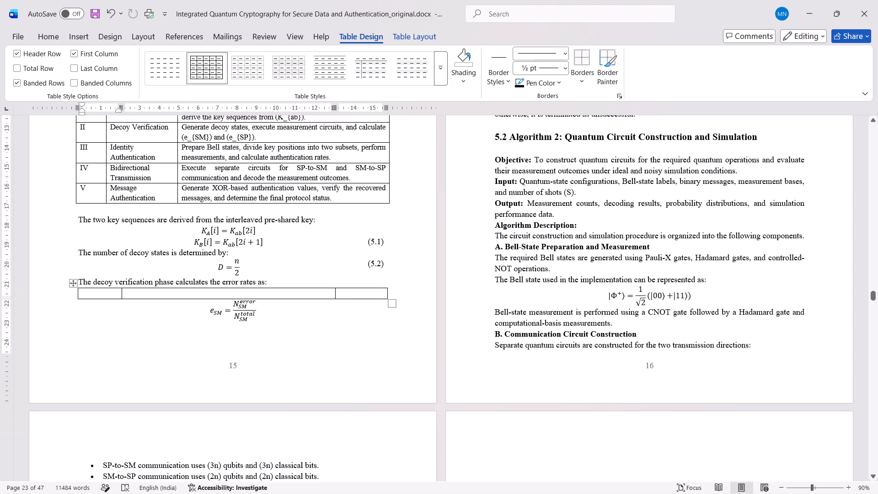
Move the equation e_SM into the middle cell of the new table.
drag(257, 323, 209, 311)
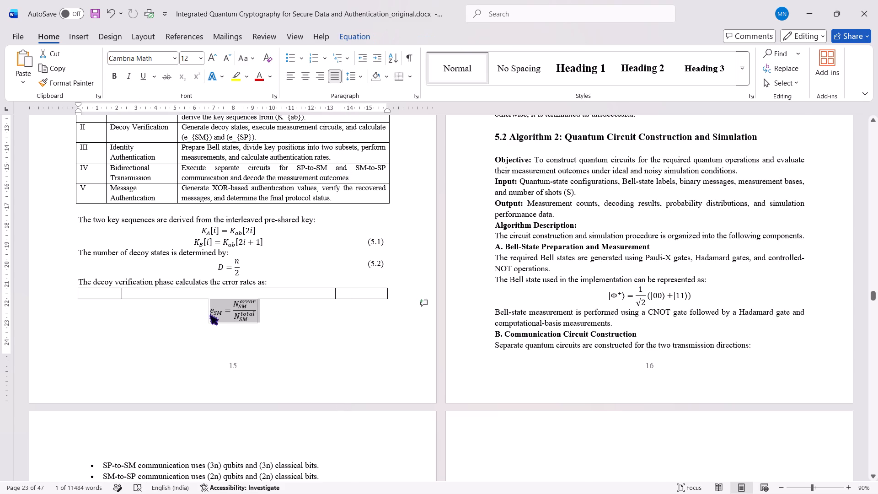
key(ctrl+x)
click(218, 293)
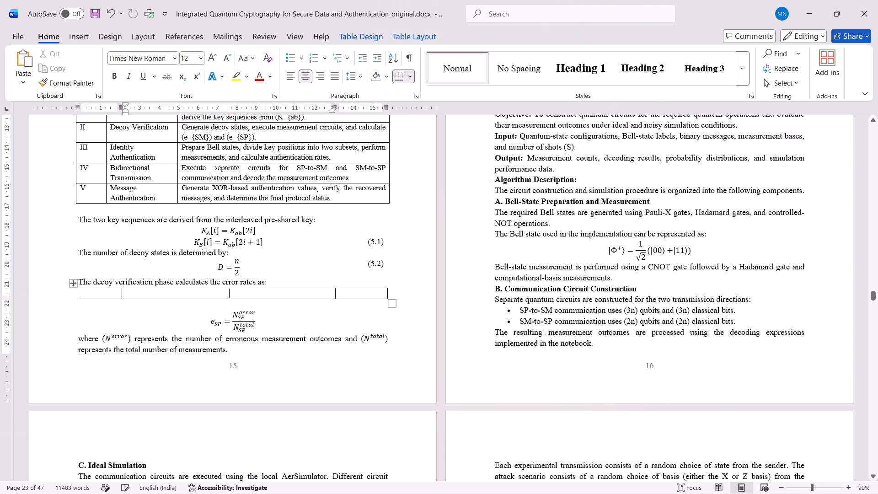
key(ctrl+v)
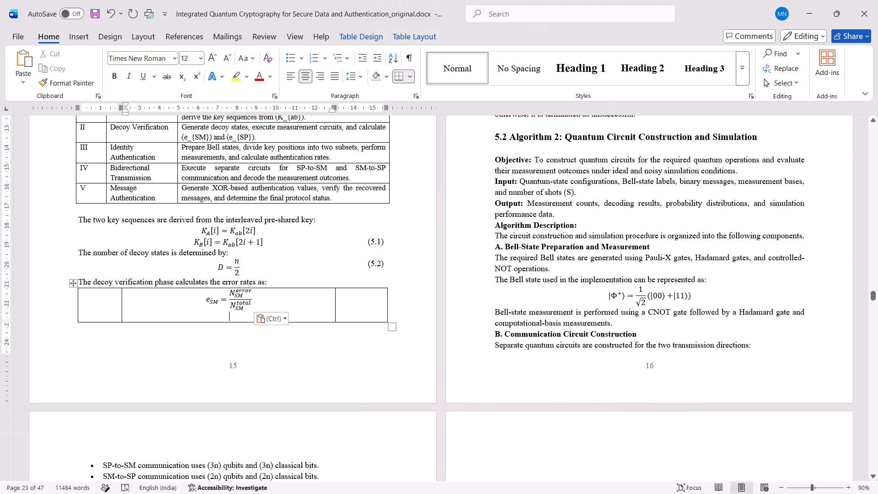
Move the equation e_SP onto its own line beneath e_SM in the middle cell and trim the surplus line below.
scroll(250, 342, up, 4)
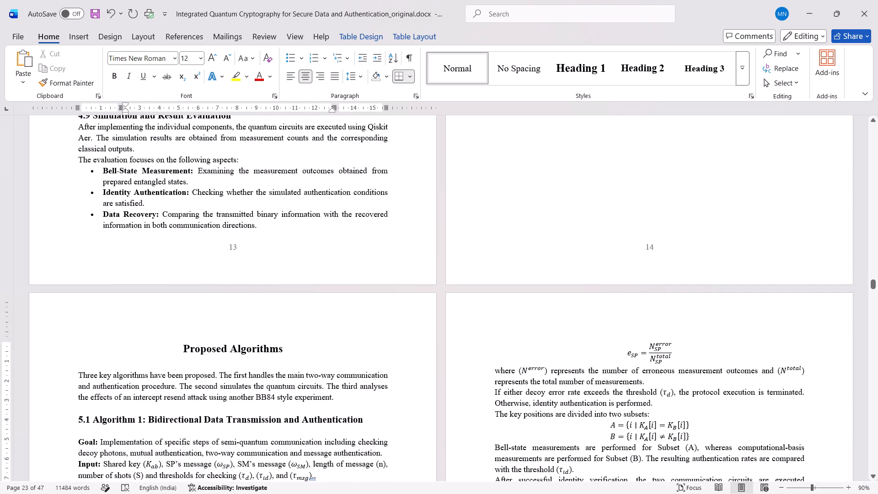
drag(680, 359, 627, 353)
key(ctrl+x)
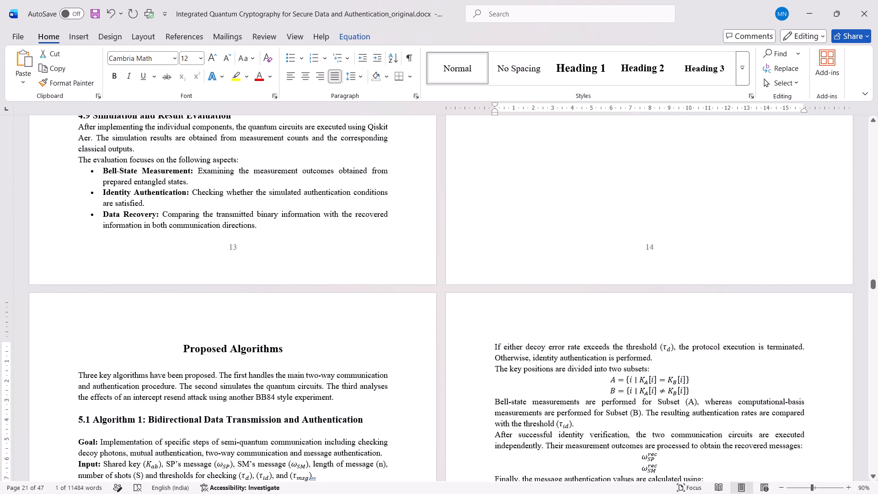
scroll(453, 333, down, 1)
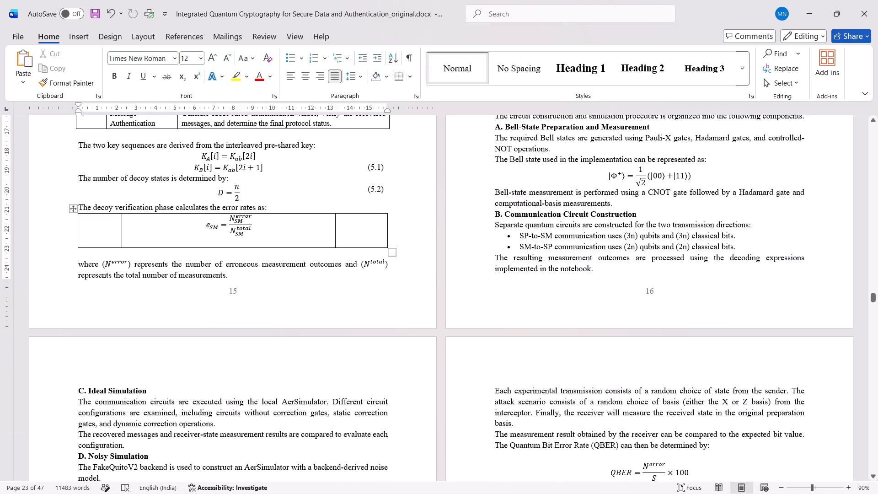
click(267, 236)
key(Return)
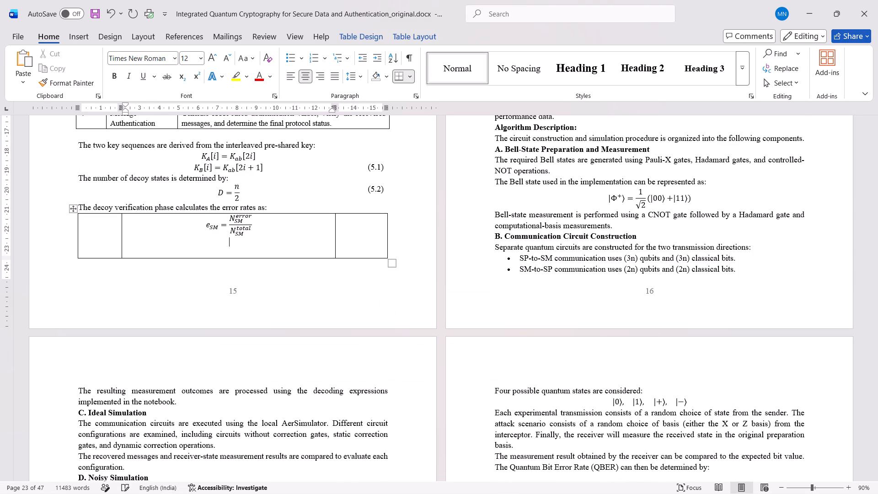
key(ctrl+v)
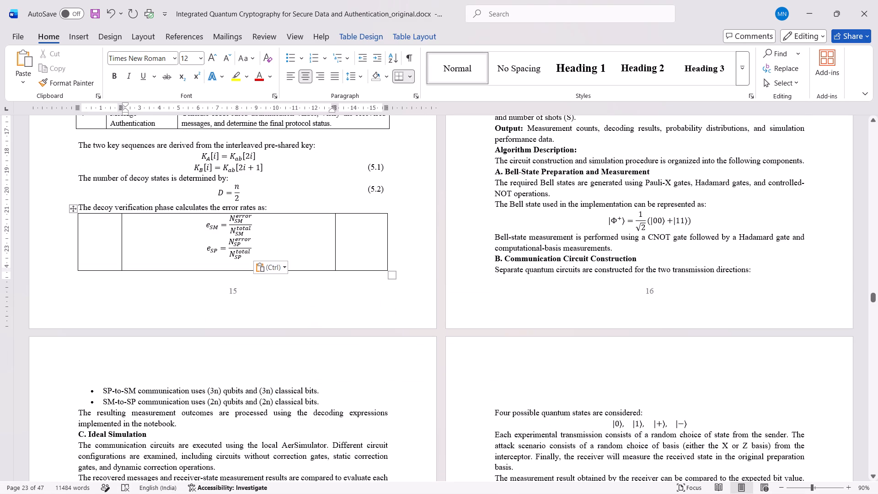
key(BackSpace)
key(BackSpace)
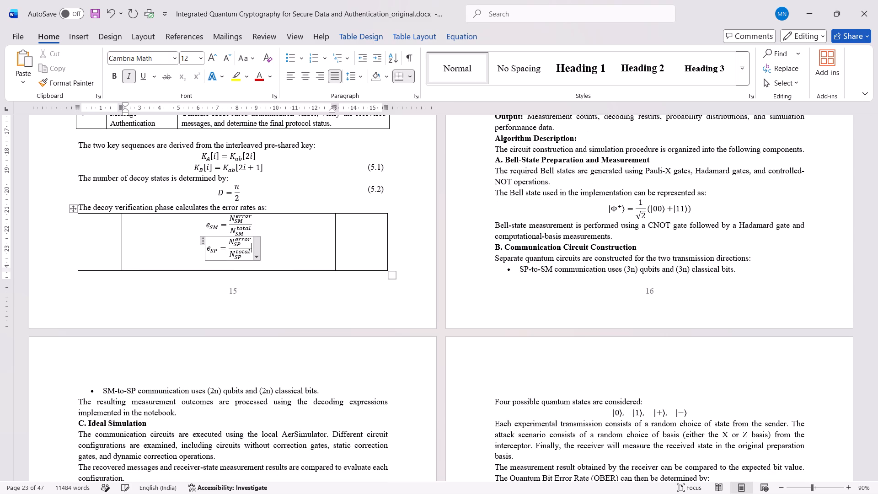
Enter the equation number (5.3) in the last cell beside the error-rate equations.
click(355, 240)
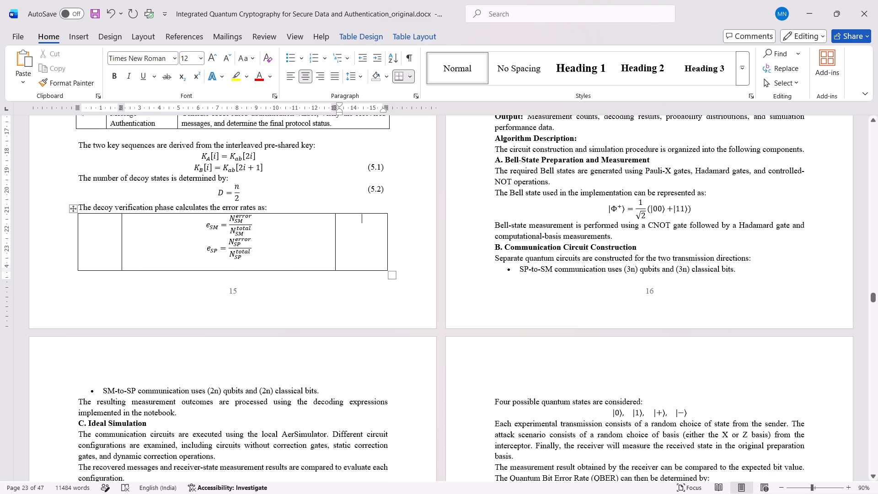
key(shift+parenleft)
text(5.3))
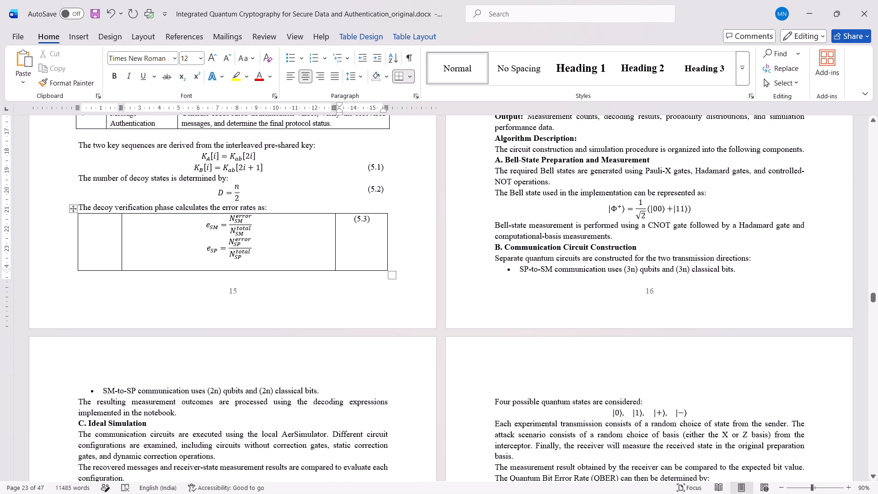
Center the equations e_SM and e_SP within their middle cell.
drag(262, 260, 197, 229)
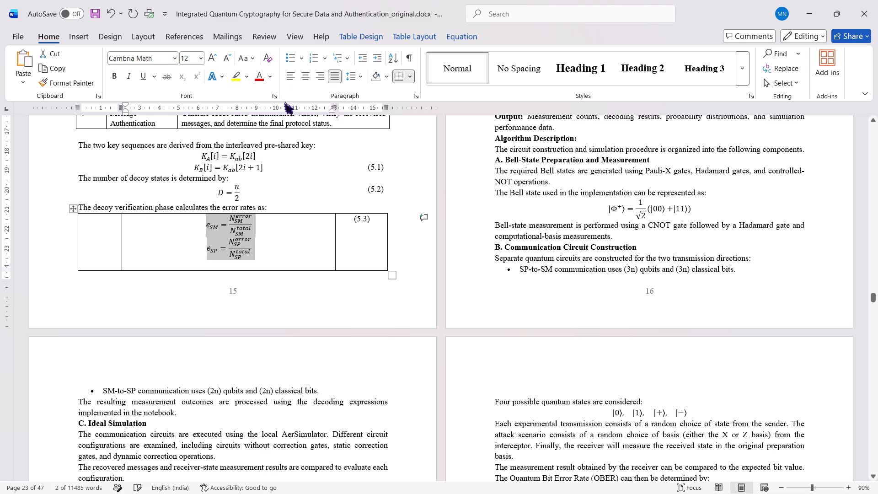
click(308, 74)
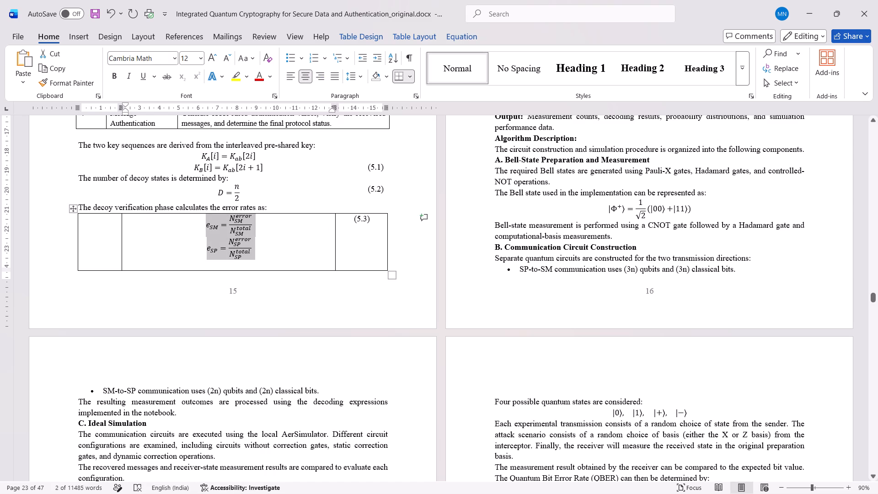
Right-align the number (5.3) and lower it by two lines, level with the equation e_SP.
double_click(368, 220)
drag(373, 220, 353, 222)
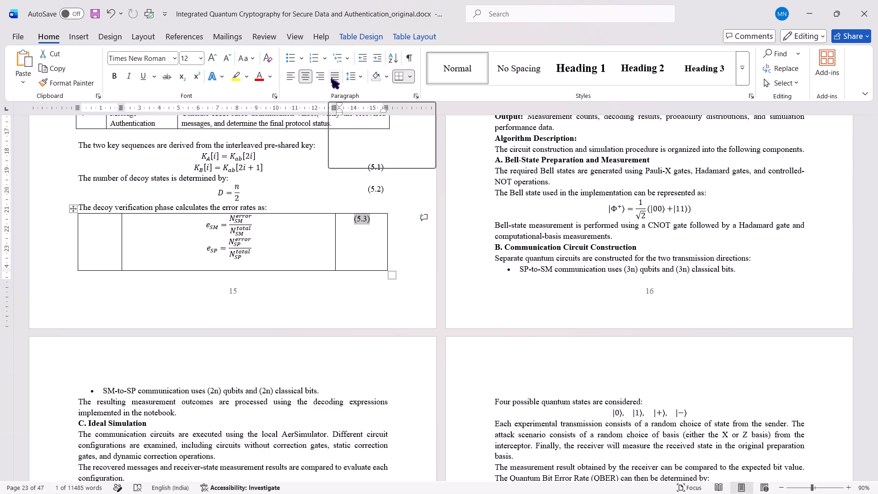
click(331, 75)
click(323, 76)
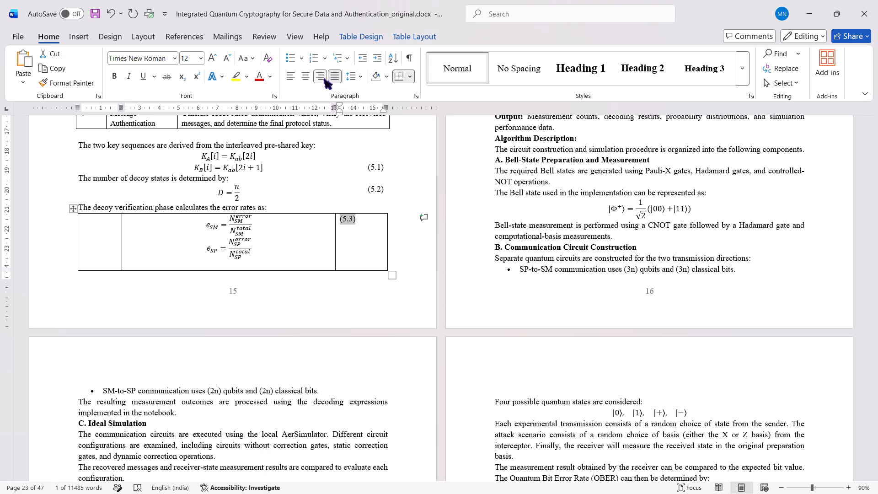
click(366, 224)
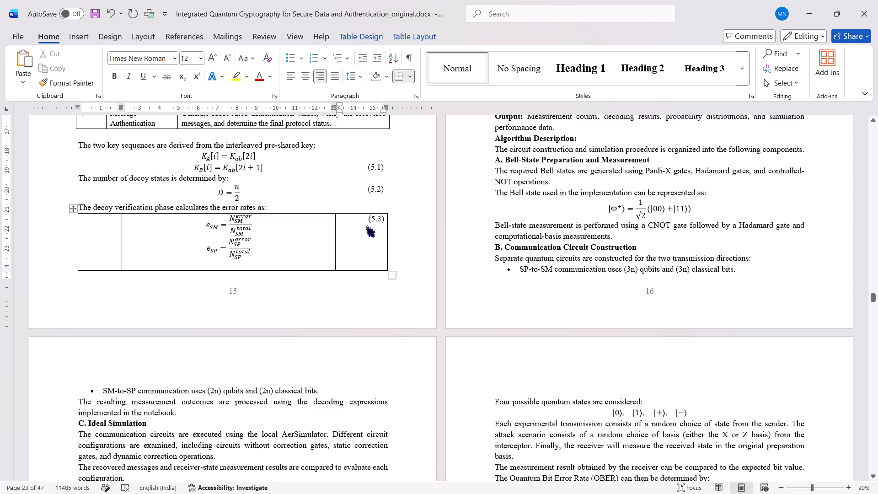
key(Return)
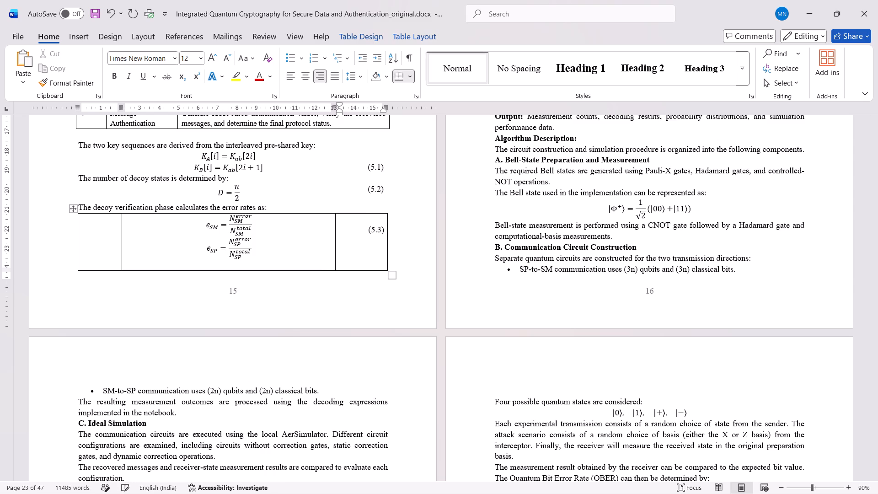
key(Return)
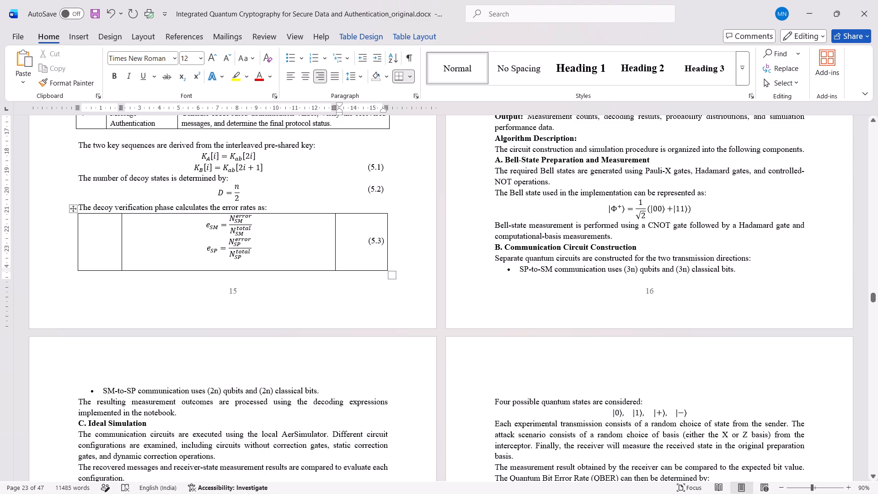
Remove all borders from the table holding the equations e_SM and e_SP.
click(72, 210)
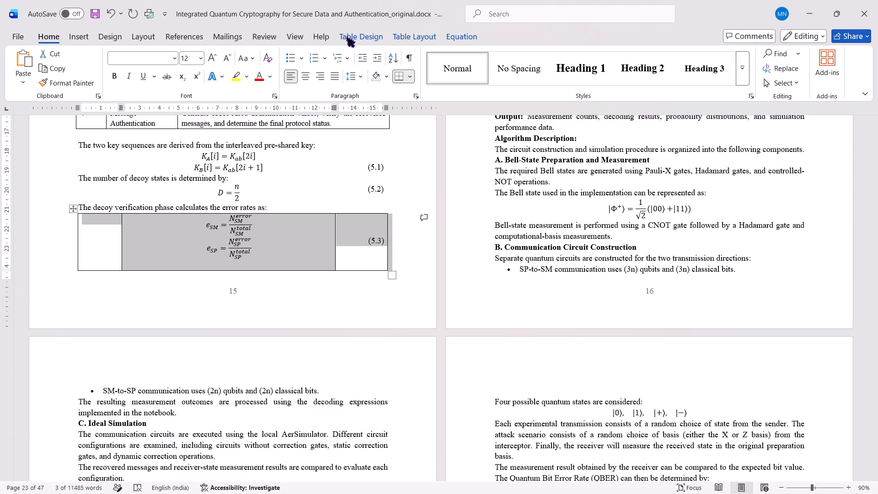
click(370, 38)
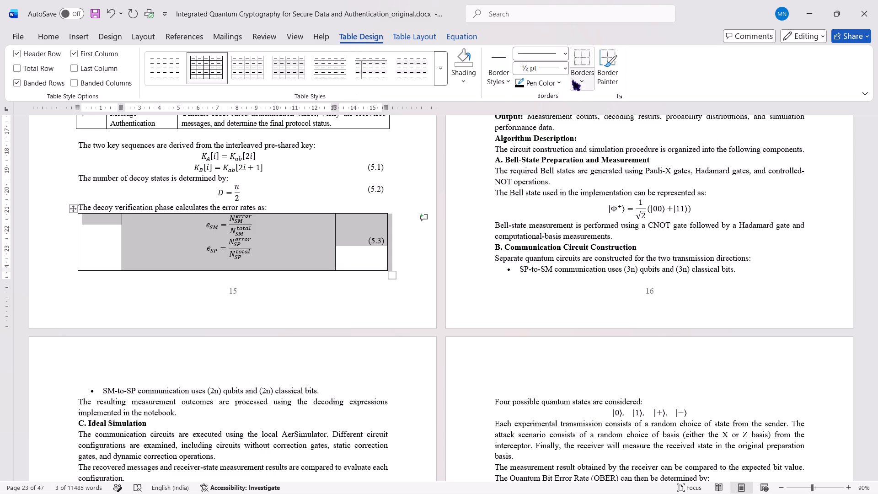
click(590, 81)
click(608, 163)
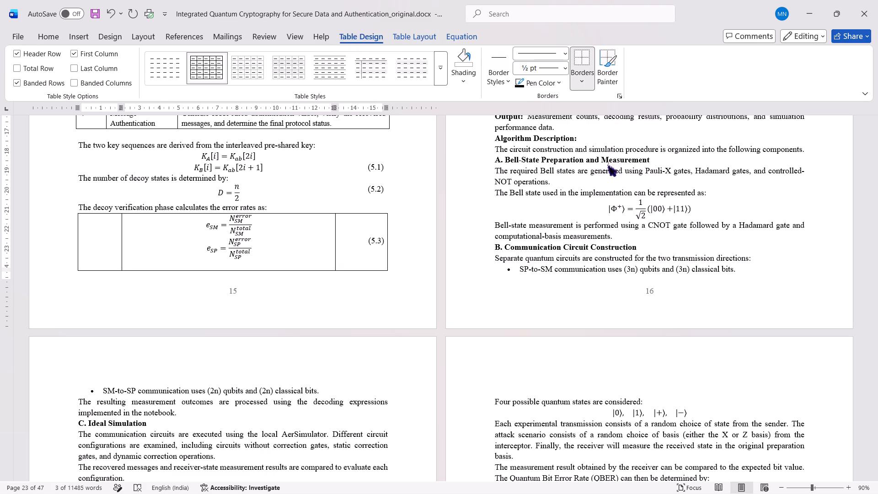
click(341, 305)
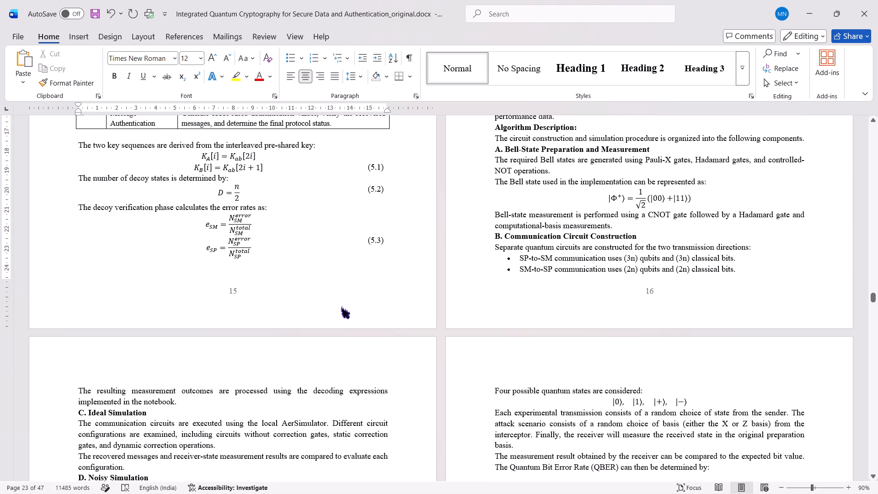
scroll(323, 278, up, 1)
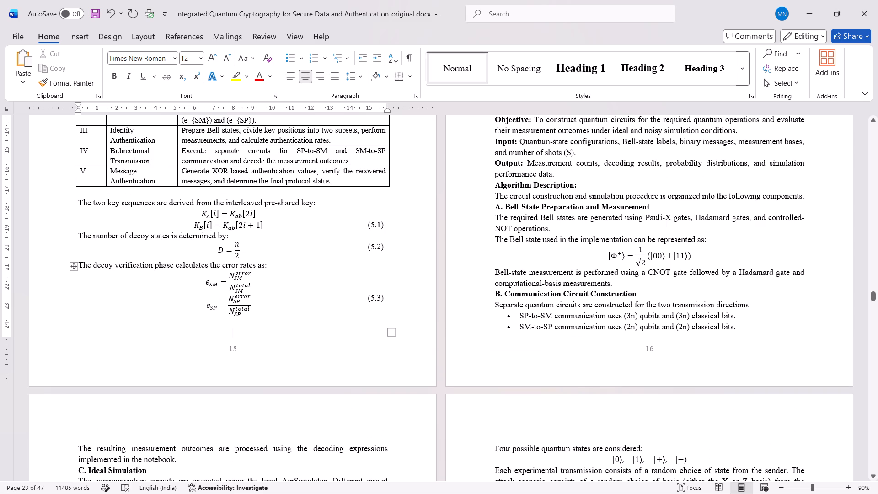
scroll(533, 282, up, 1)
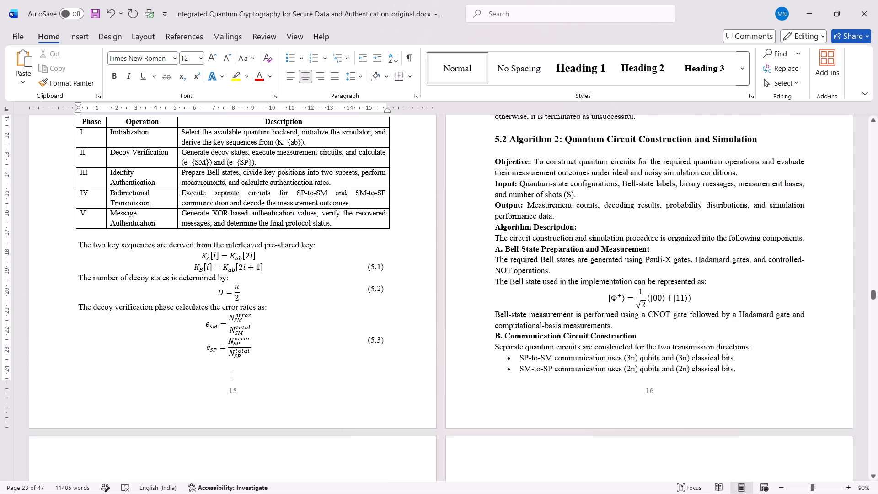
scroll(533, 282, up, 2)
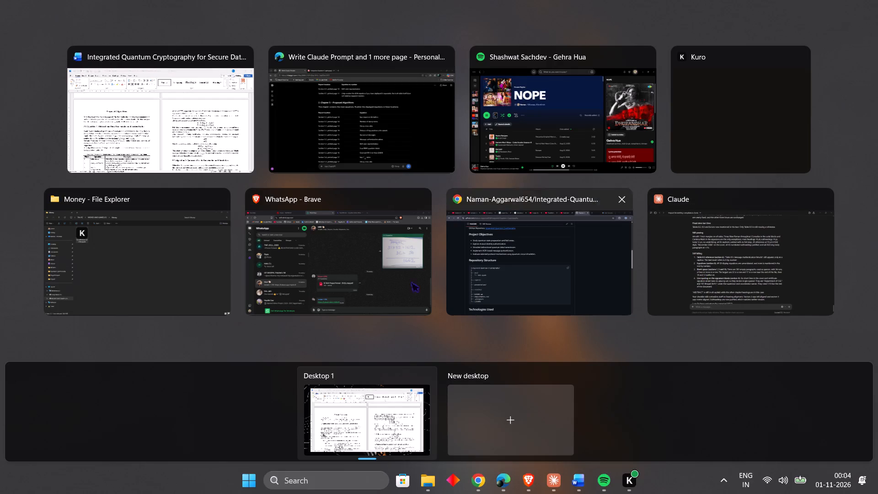
click(207, 125)
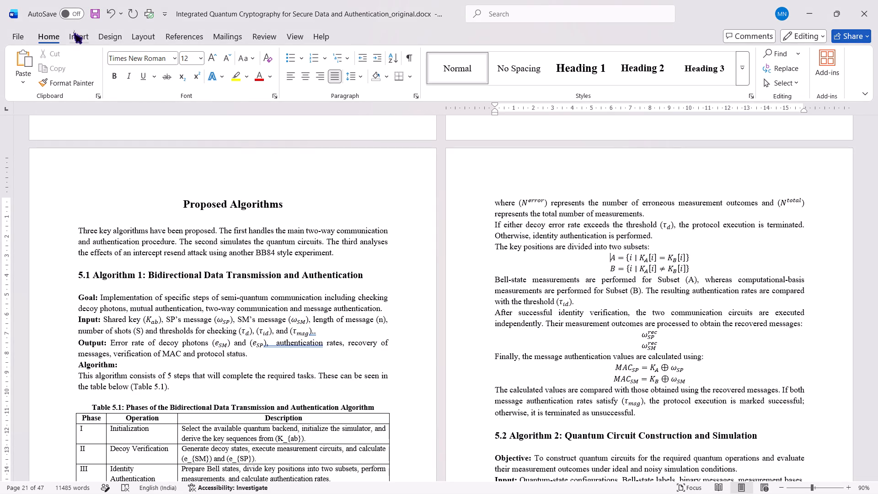
click(74, 30)
click(90, 81)
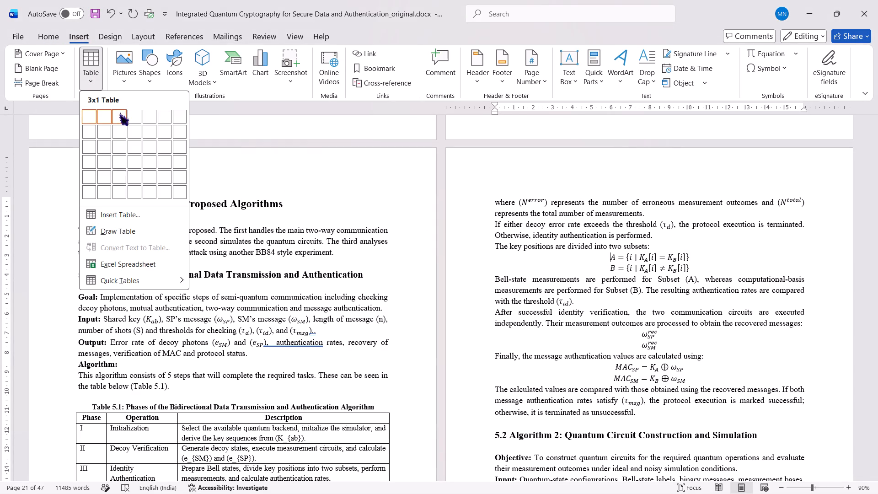
click(120, 112)
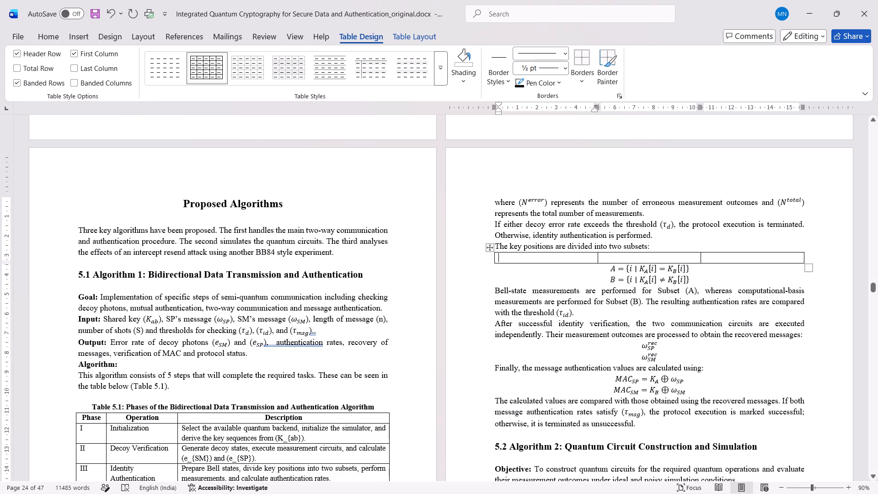
Move the subset equations A and B into the middle cell of the new table.
drag(696, 280, 608, 272)
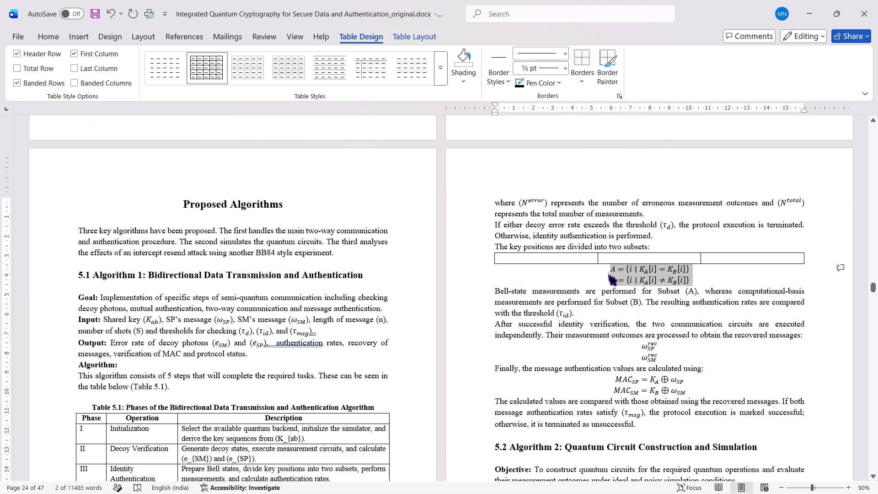
key(ctrl+x)
click(622, 259)
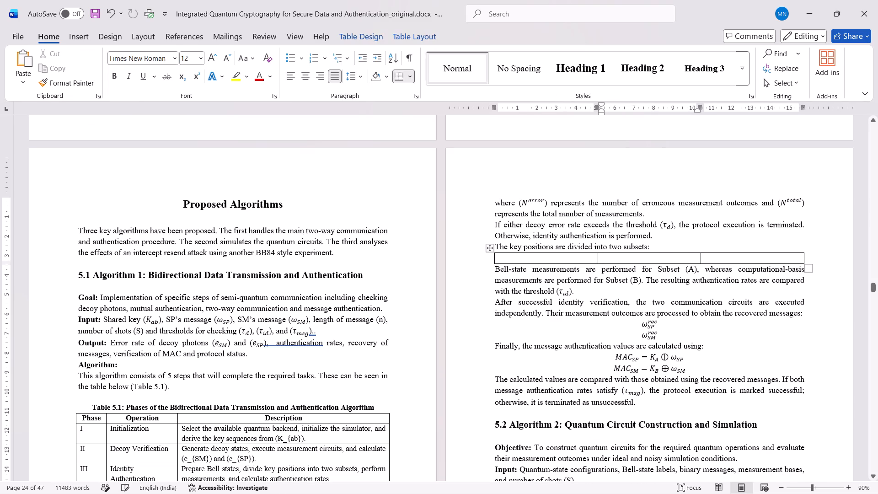
key(ctrl+v)
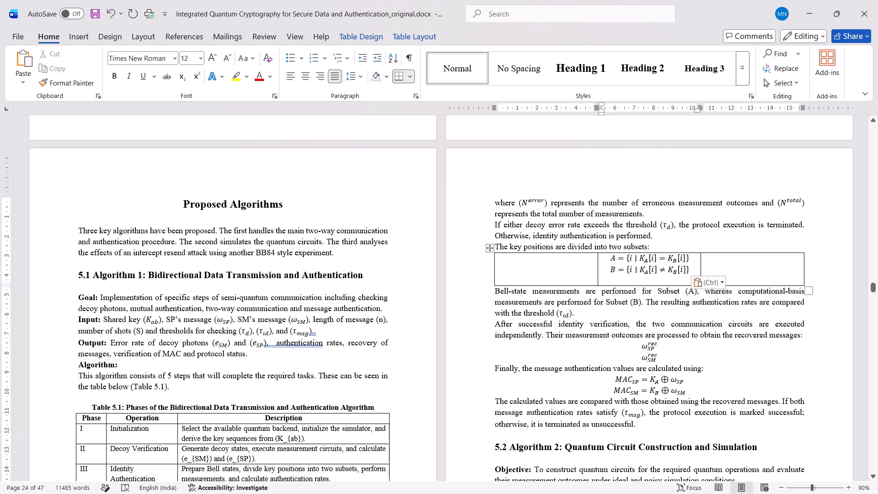
Narrow both outer columns of the subset-equations table so the middle column is much wider.
drag(598, 268, 540, 273)
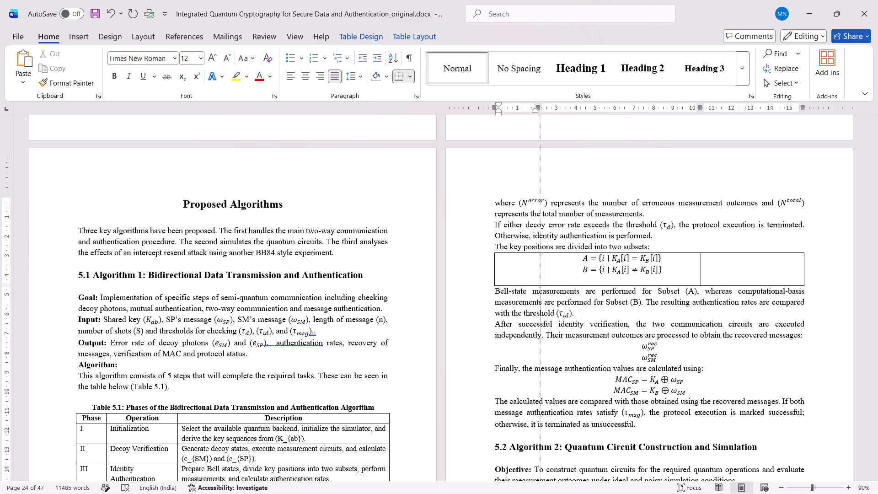
drag(540, 273, 541, 273)
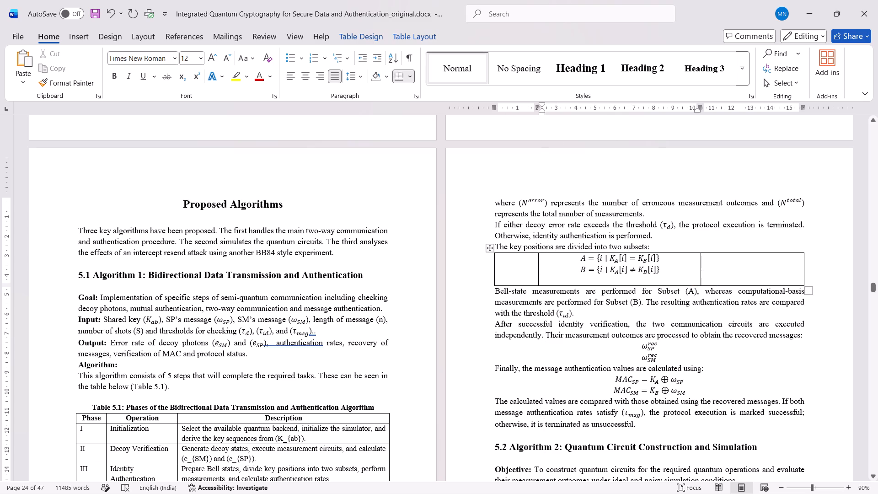
drag(699, 268, 752, 270)
Center the equations A and B within their middle cell.
drag(696, 274, 623, 269)
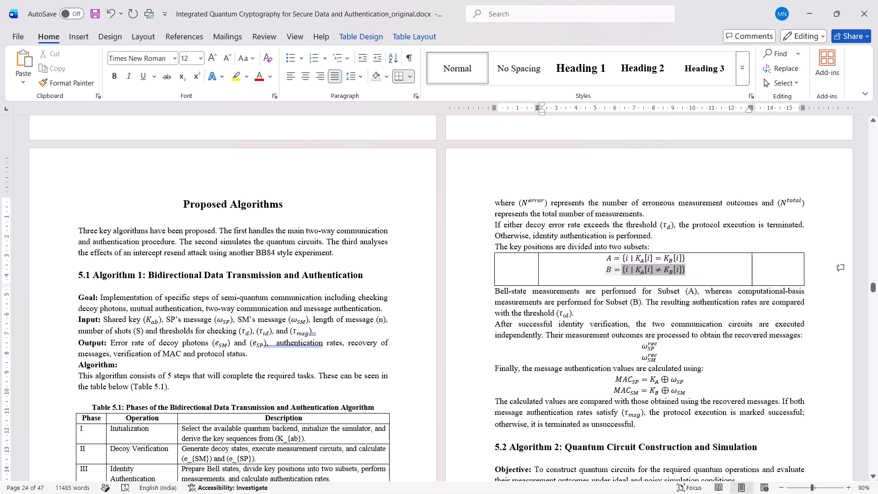
drag(623, 269, 596, 259)
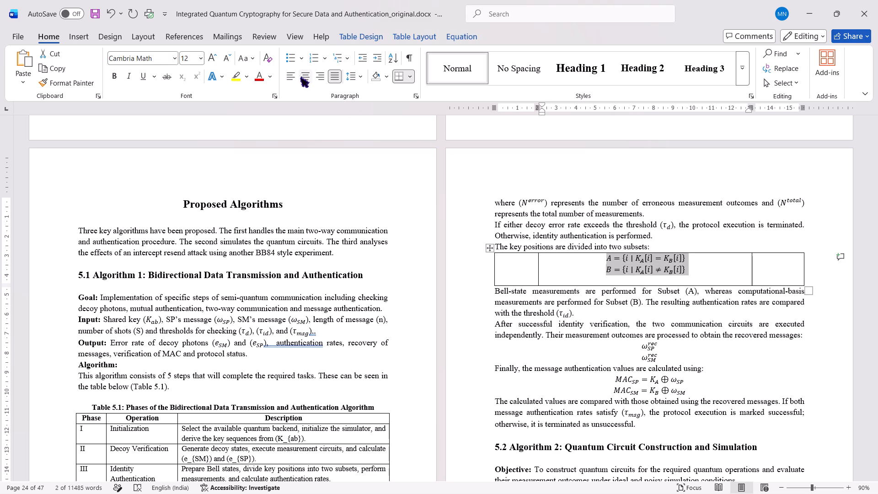
click(300, 74)
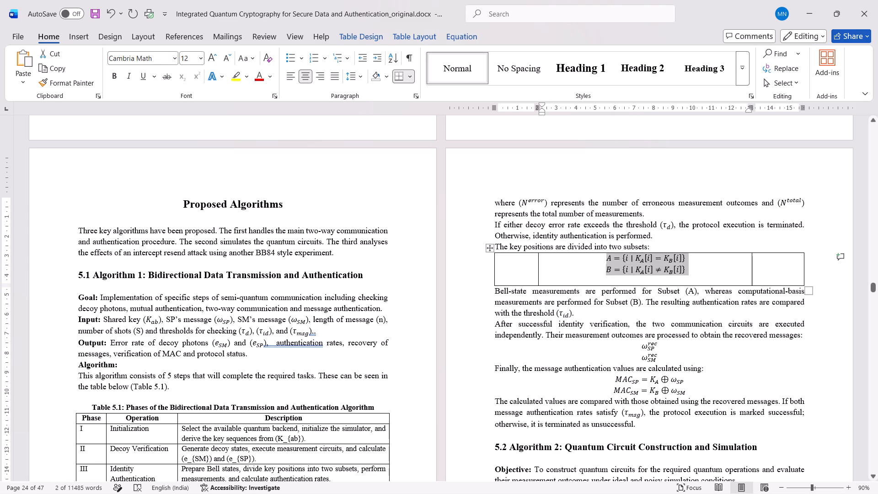
Enter the equation number (5.4) in the last cell beside the subset equations.
click(776, 269)
key(shift+parenleft)
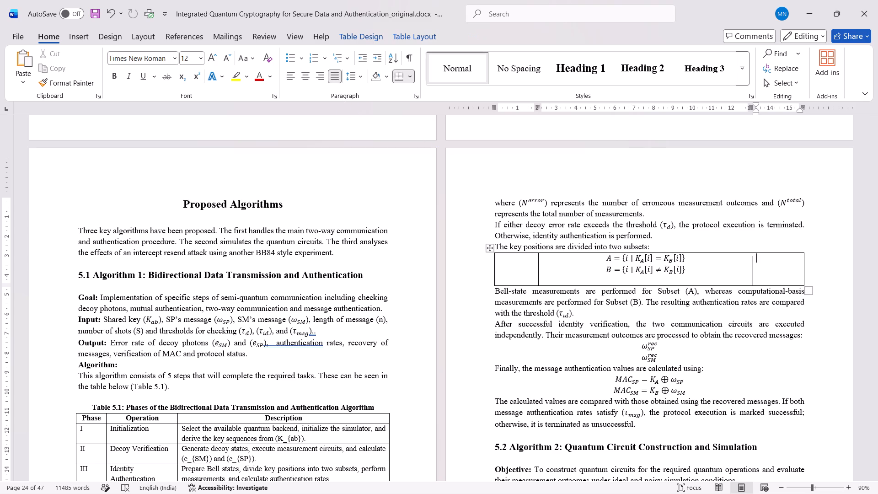
key(5)
text(.4)
key(shift+parenright)
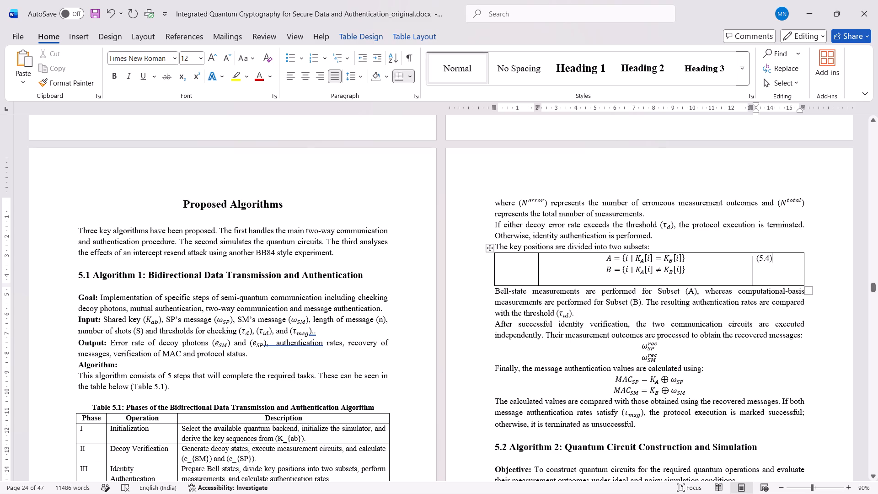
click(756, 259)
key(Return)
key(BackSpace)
Right-align the equation number (5.4) in its cell.
drag(776, 260, 753, 258)
key(ctrl+r)
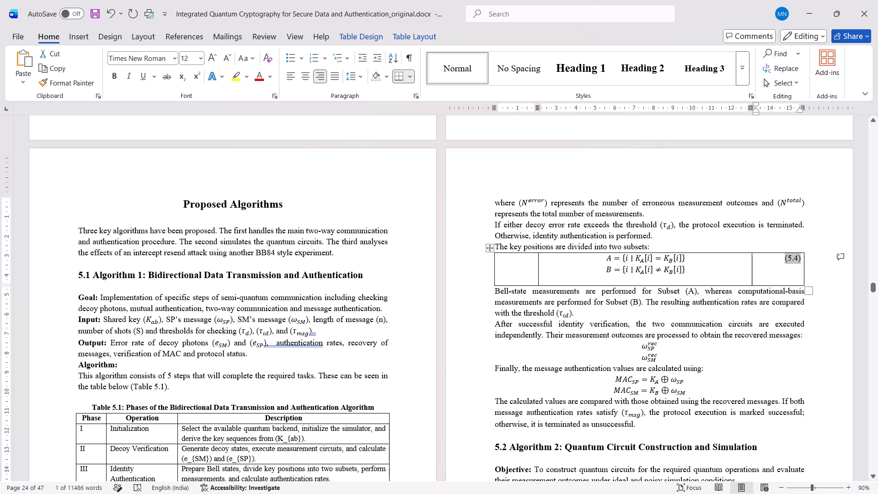
Remove all borders from the table holding the subset equations A and B.
click(489, 246)
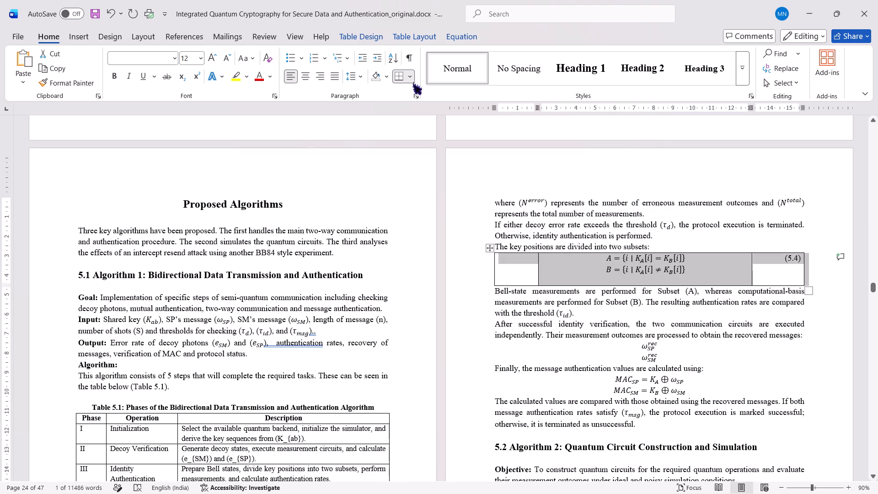
click(375, 39)
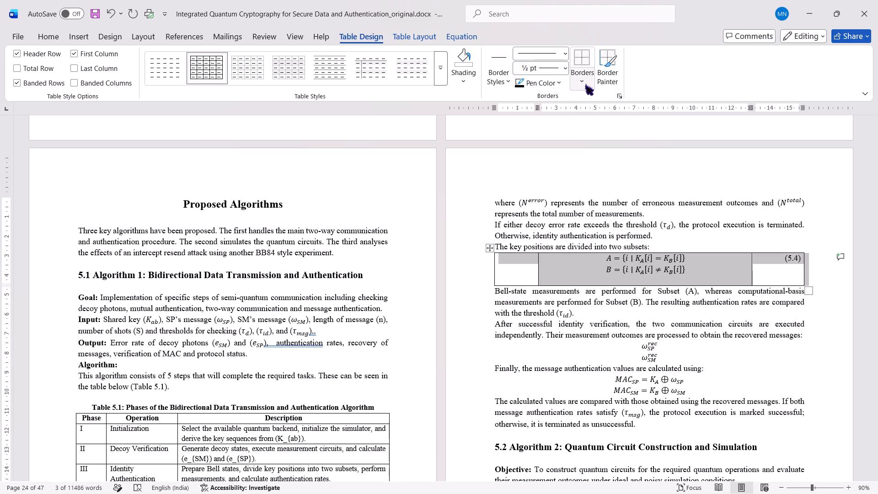
click(585, 82)
click(614, 167)
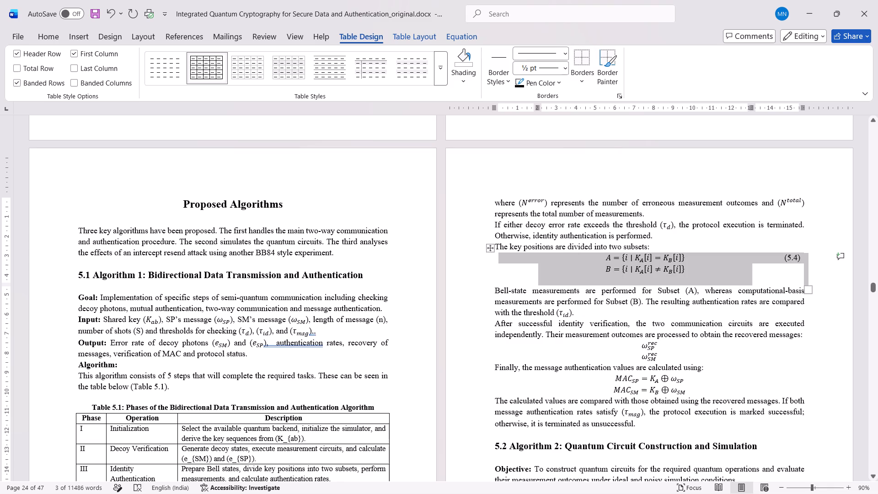
click(724, 397)
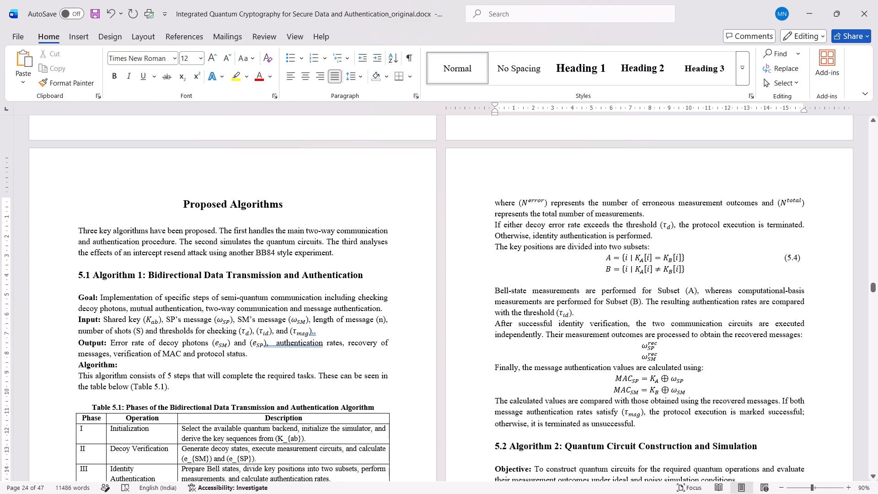
Insert a one-row, three-column table above the recovered-message expressions ω_SP^rec and ω_SM^rec.
scroll(733, 373, down, 1)
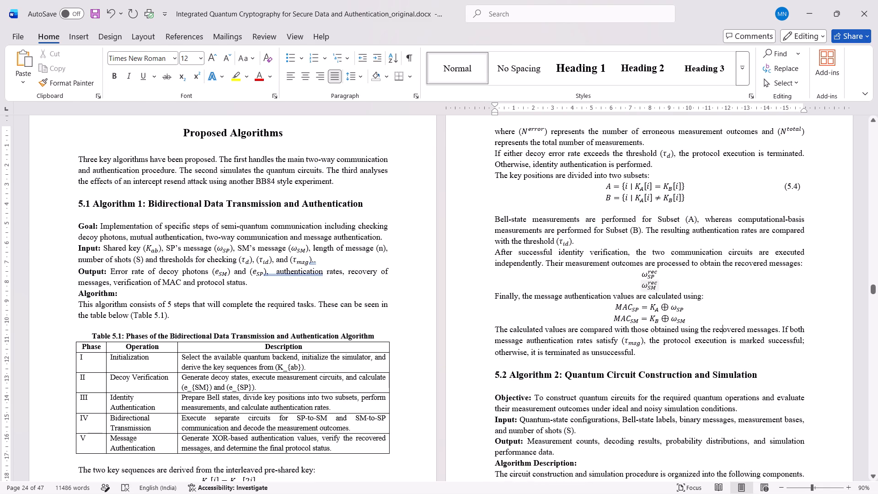
click(633, 275)
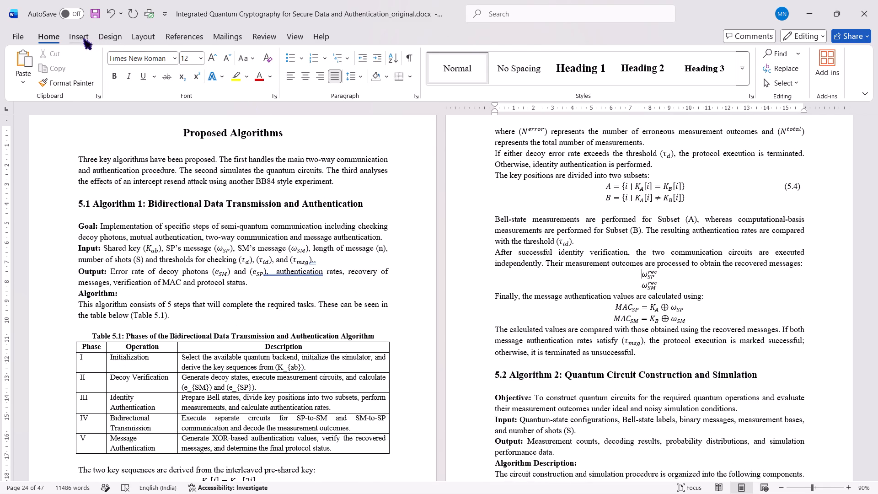
click(83, 36)
click(96, 75)
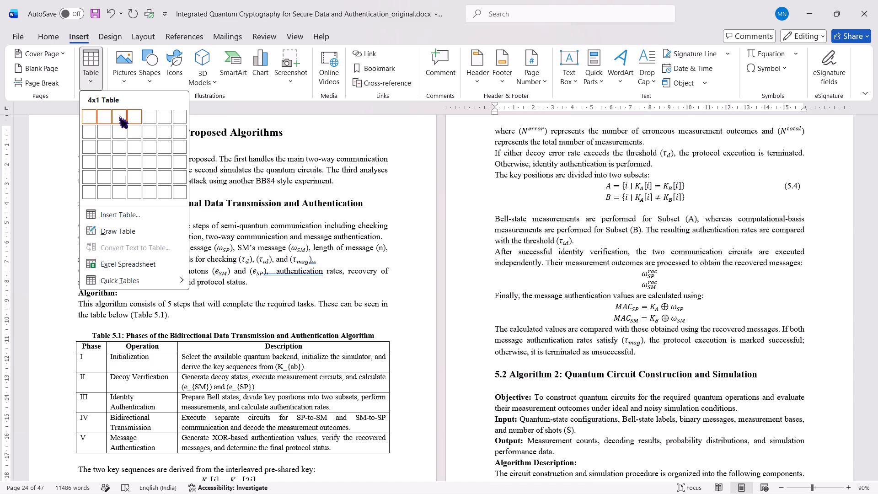
click(119, 114)
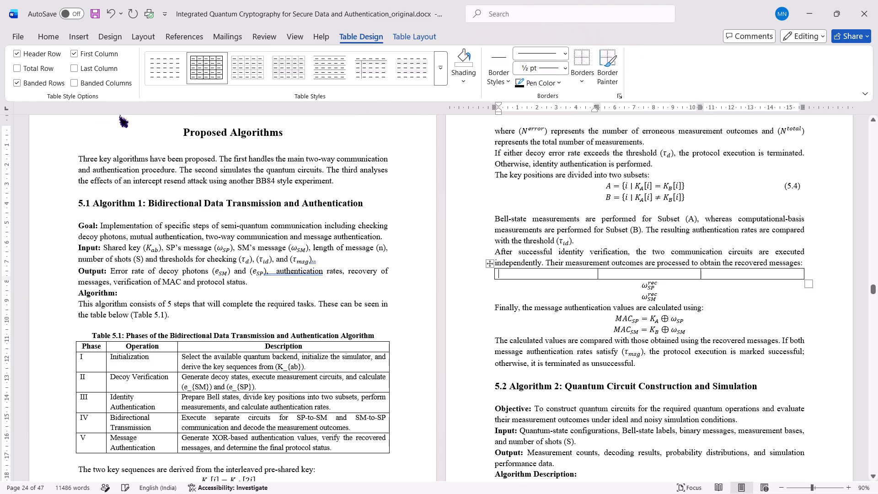
Move the expressions ω_SP^rec and ω_SM^rec into the new table's middle cell, without a trailing blank line.
drag(669, 300, 634, 289)
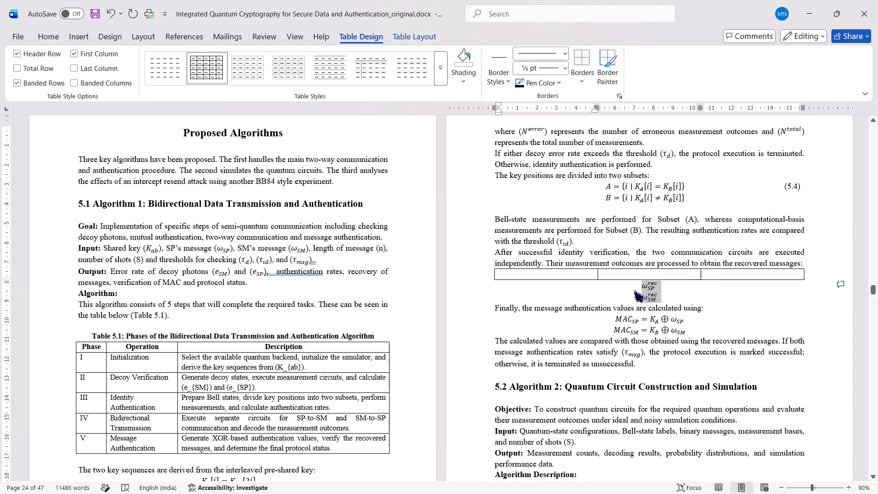
key(ctrl+x)
click(633, 273)
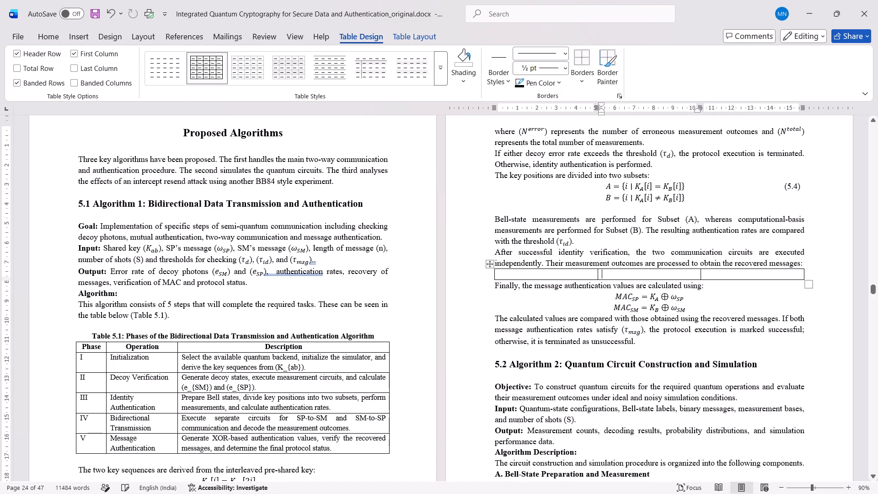
key(ctrl+v)
key(BackSpace)
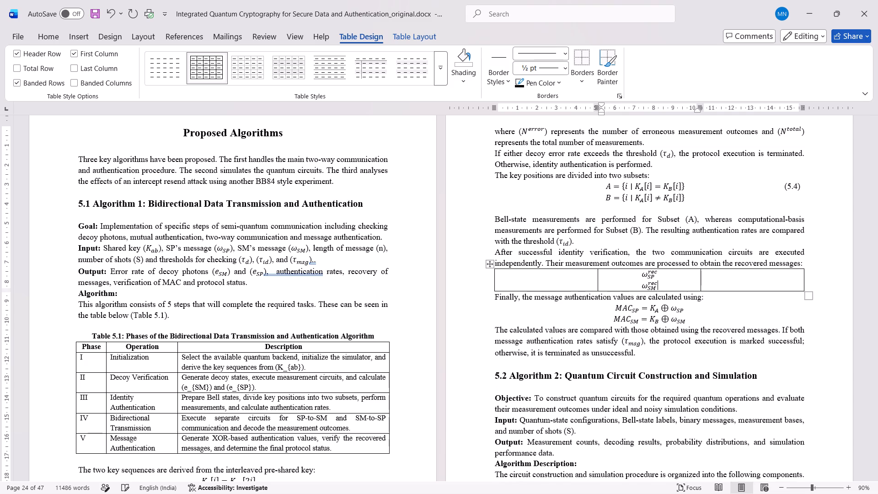
Enter the equation number (5.5) in the last cell beside the recovered-message expressions and right-align it.
click(785, 285)
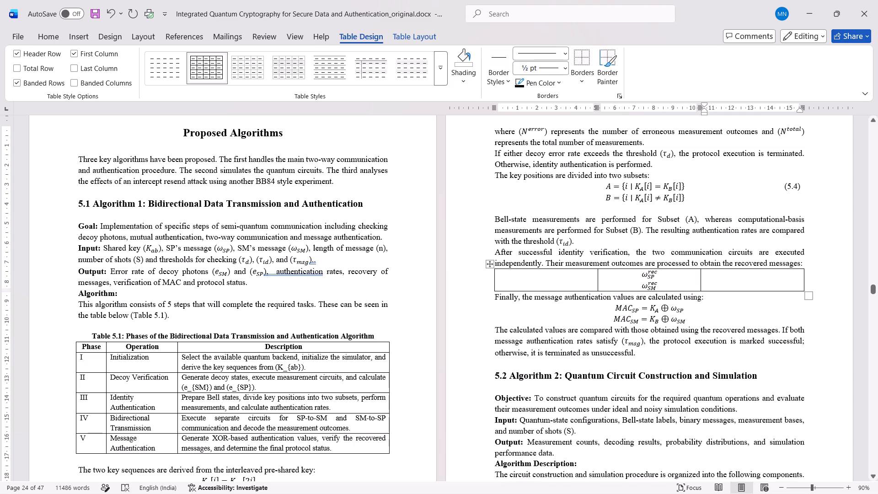
key(shift+parenleft)
text(5.5)
key(shift+parenright)
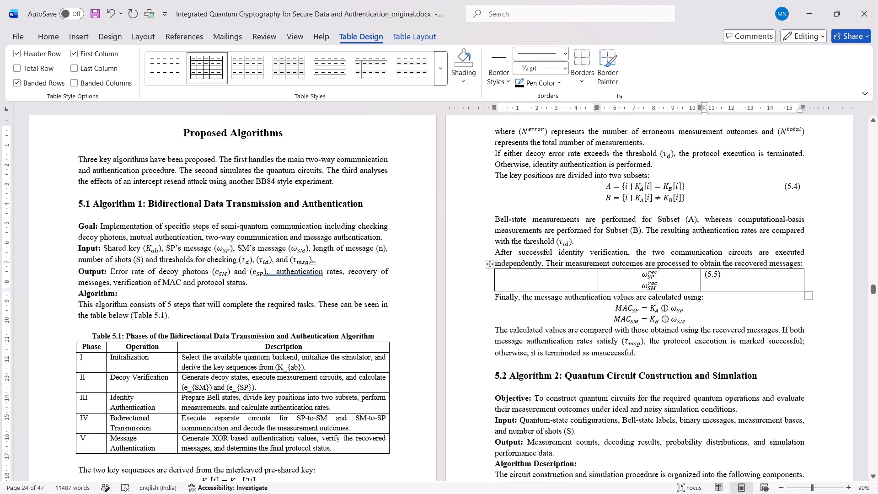
drag(729, 274, 701, 274)
key(ctrl+r)
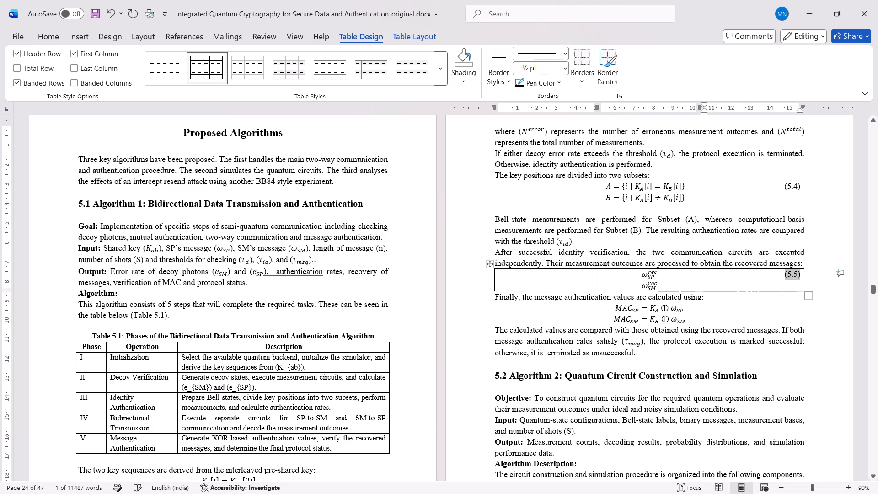
Narrow the outer columns of the (5.5) table to widen its middle column, and centre the recovered-message expressions.
drag(700, 279, 726, 283)
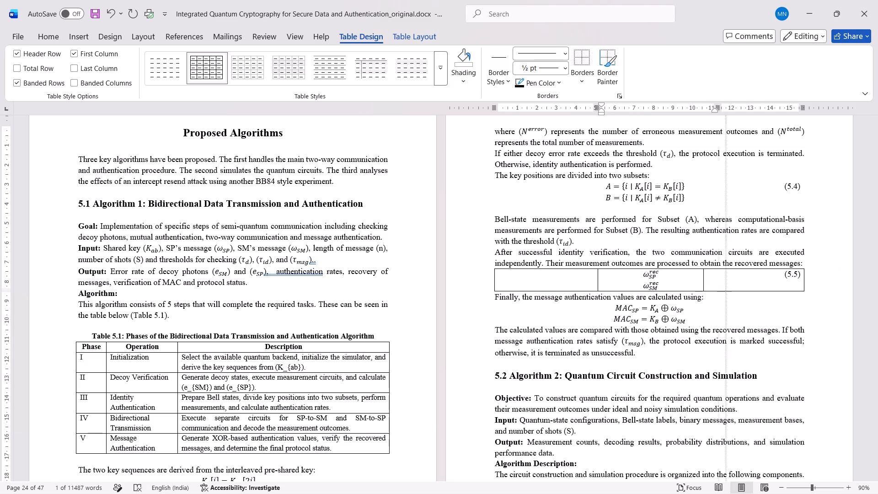
drag(726, 283, 750, 285)
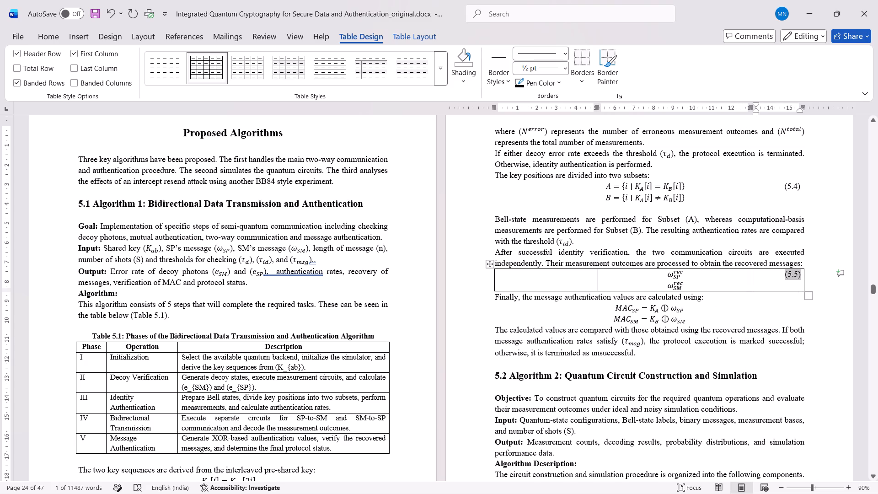
drag(598, 282, 539, 279)
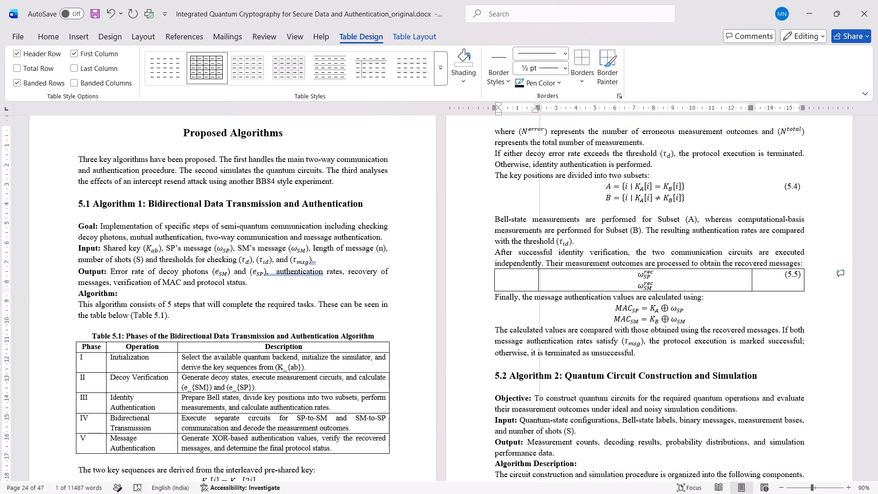
drag(539, 279, 539, 279)
drag(663, 285, 633, 274)
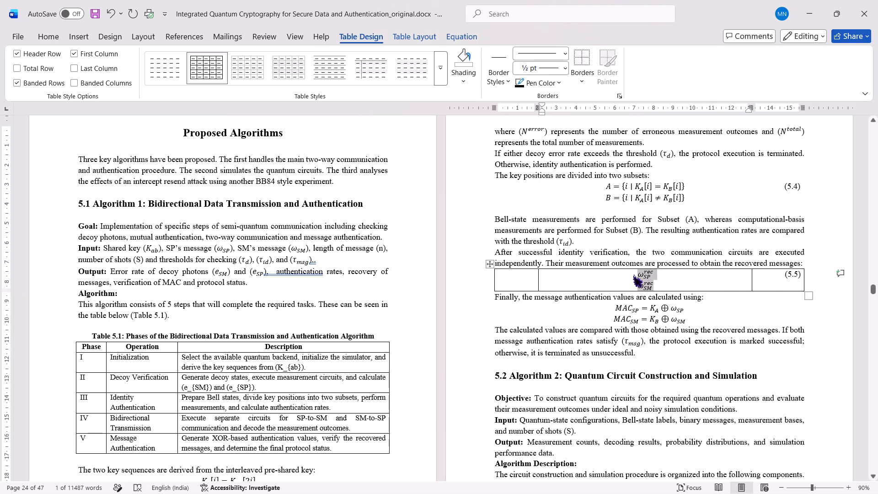
click(55, 36)
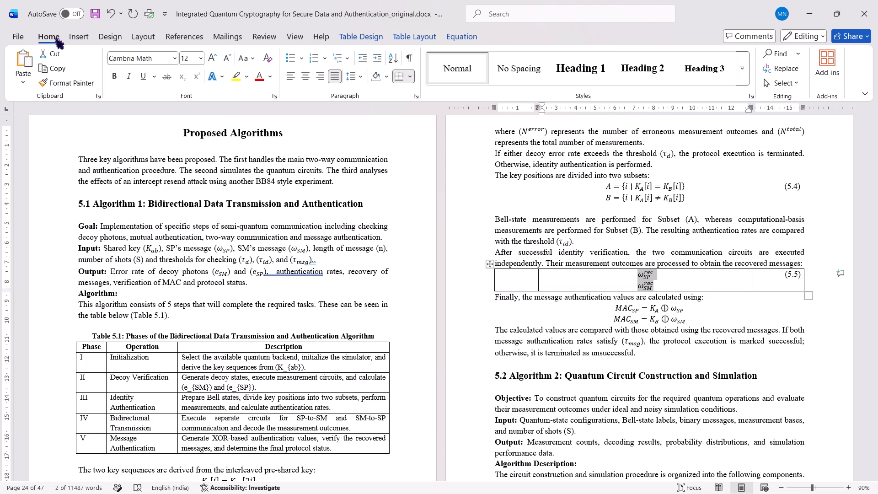
click(305, 78)
Remove all borders from the table holding the recovered-message expressions and number (5.5).
click(492, 263)
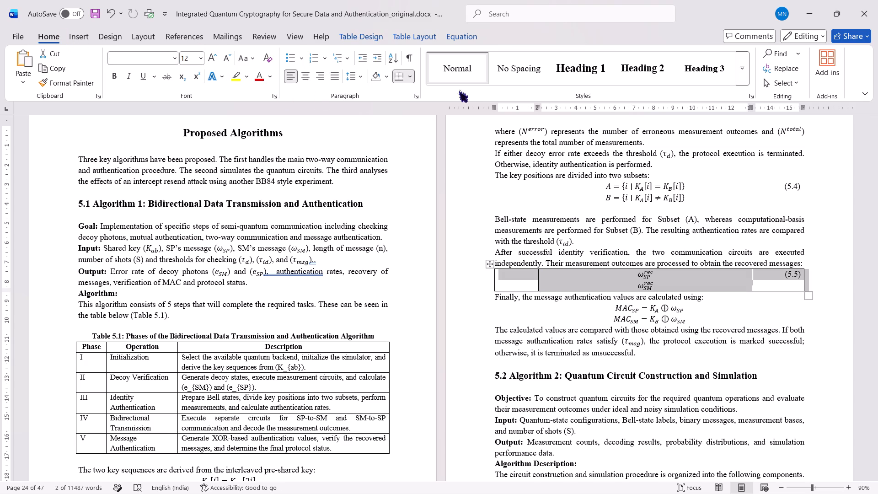
click(357, 36)
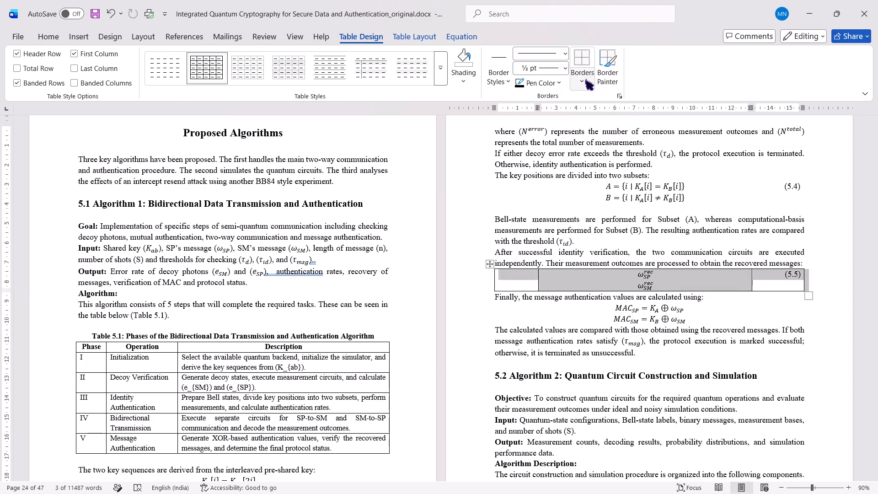
click(585, 77)
click(617, 164)
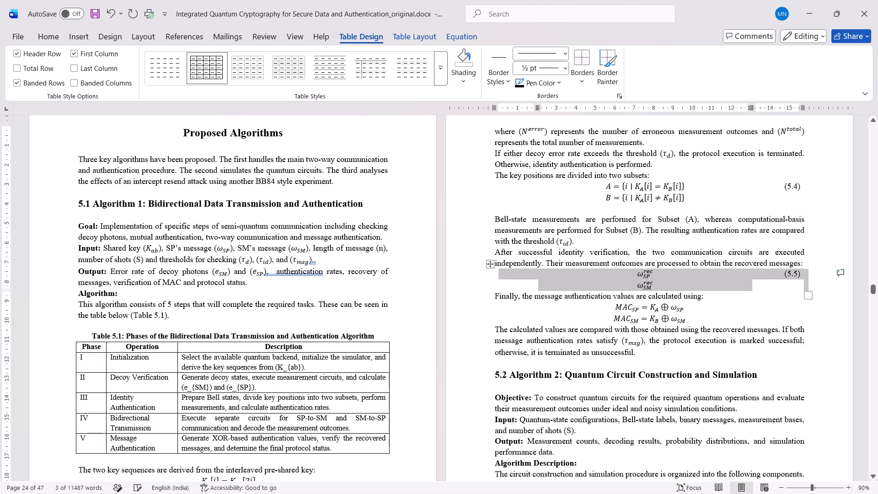
click(777, 329)
Insert a one-row, three-column table above the message authentication equations MAC_SP and MAC_SM.
scroll(748, 313, down, 1)
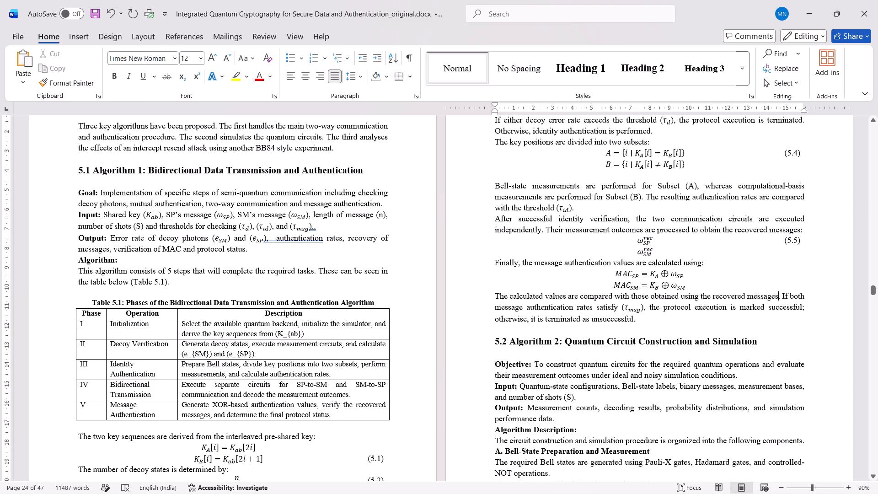
click(608, 276)
click(80, 38)
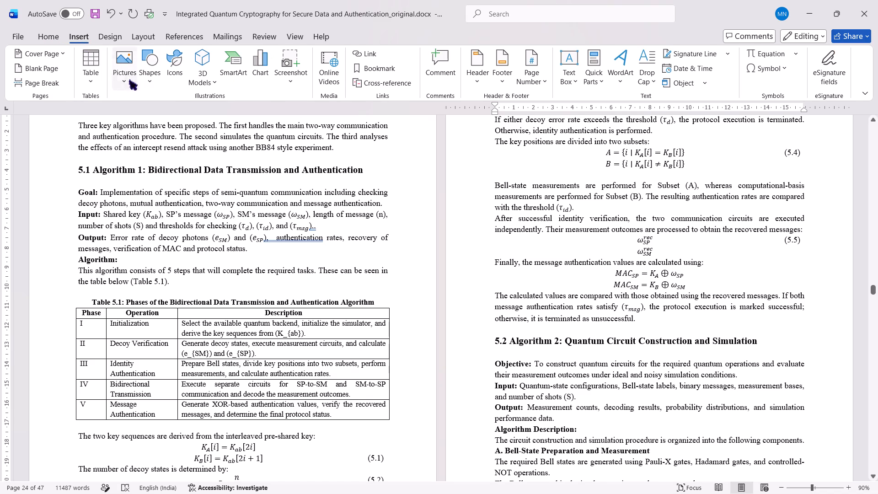
click(94, 75)
click(122, 114)
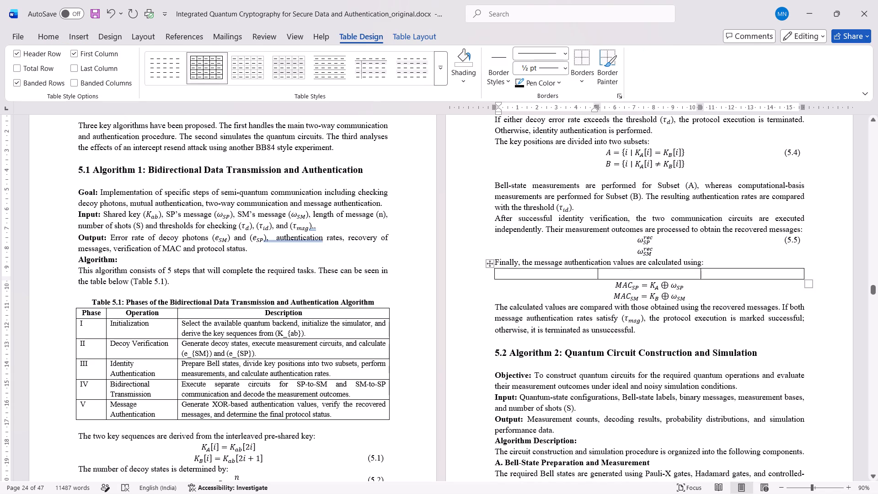
Move the MAC_SP and MAC_SM equations into the new table's middle cell, without a trailing blank line.
drag(688, 298, 608, 285)
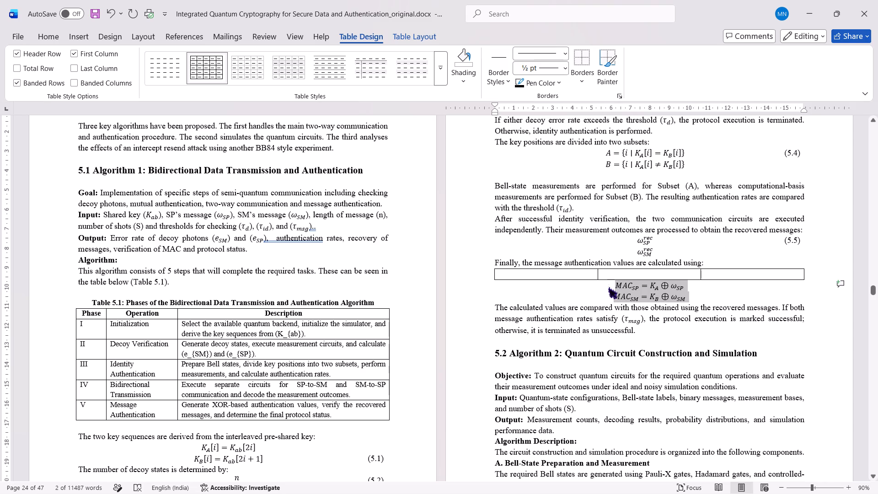
key(ctrl+x)
click(632, 274)
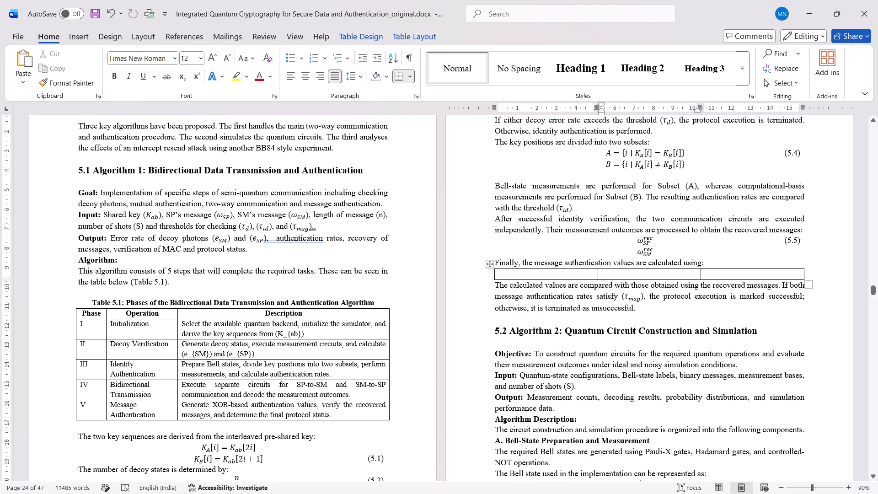
key(ctrl+v)
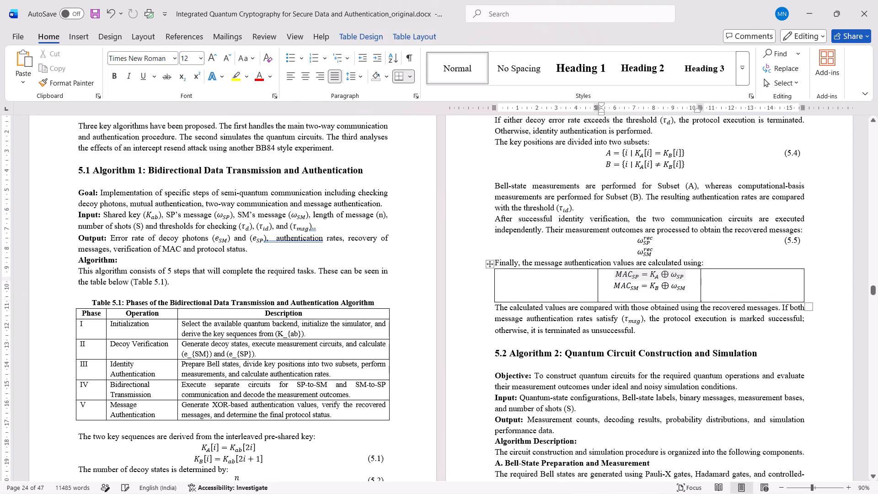
key(BackSpace)
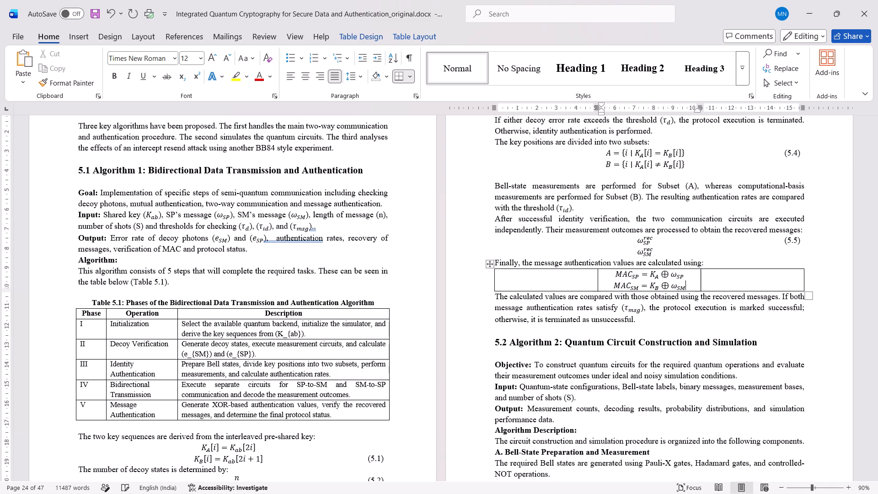
Enter the equation number (5.6) in the last cell beside the MAC equations and right-align it.
click(774, 279)
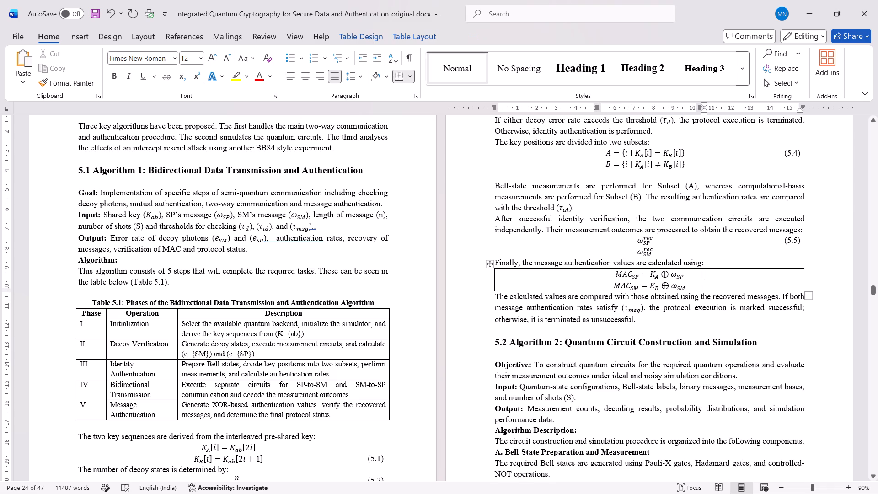
key(shift+parenleft)
text(5.6)
key(shift+parenright)
drag(729, 279, 707, 277)
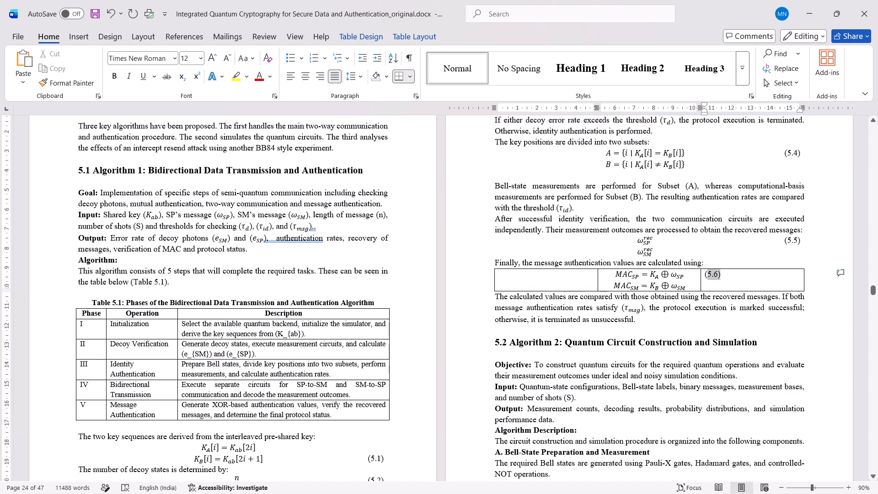
drag(707, 277, 702, 276)
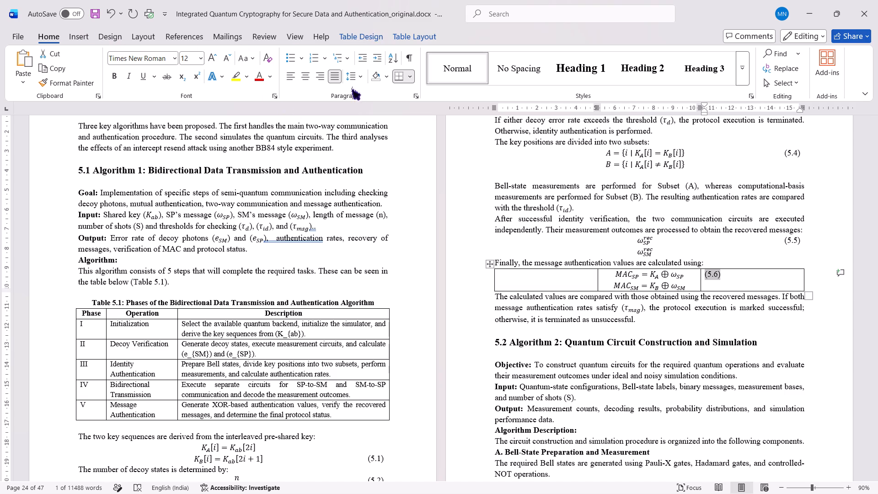
click(321, 78)
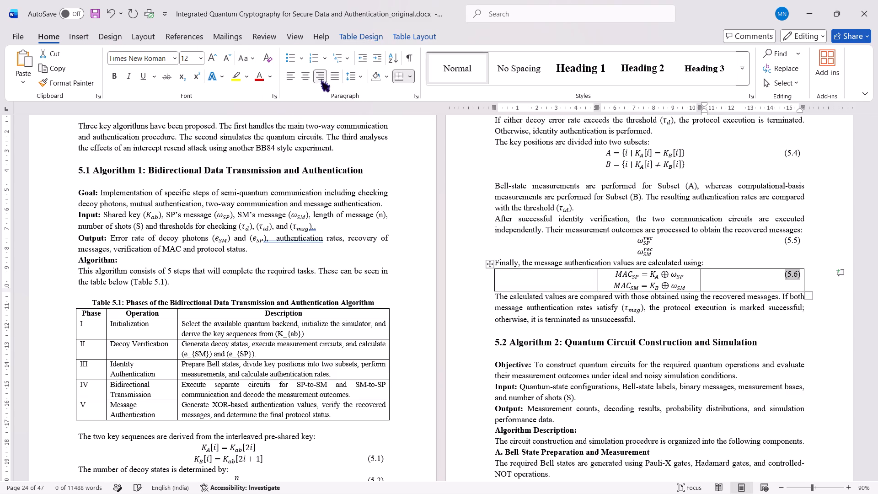
Centre the MAC equations and narrow the outer columns of the (5.6) table to widen its middle column.
drag(685, 288, 666, 283)
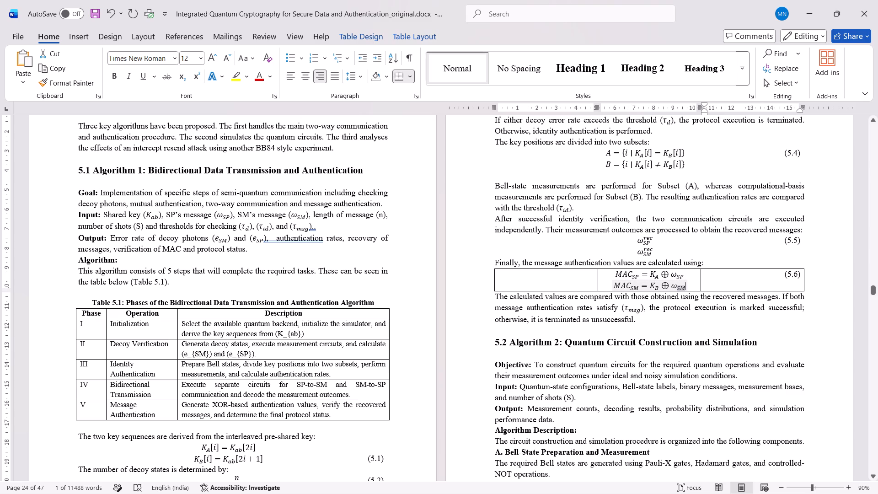
drag(666, 283, 609, 275)
click(303, 76)
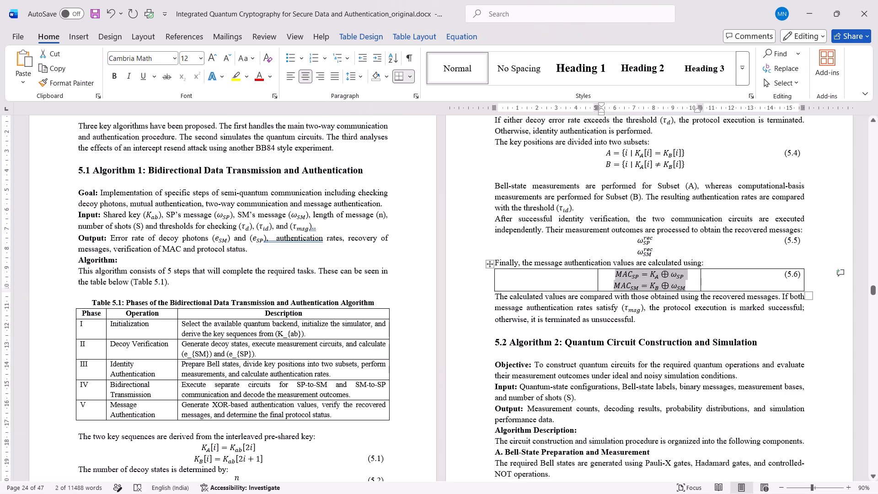
drag(700, 279, 750, 282)
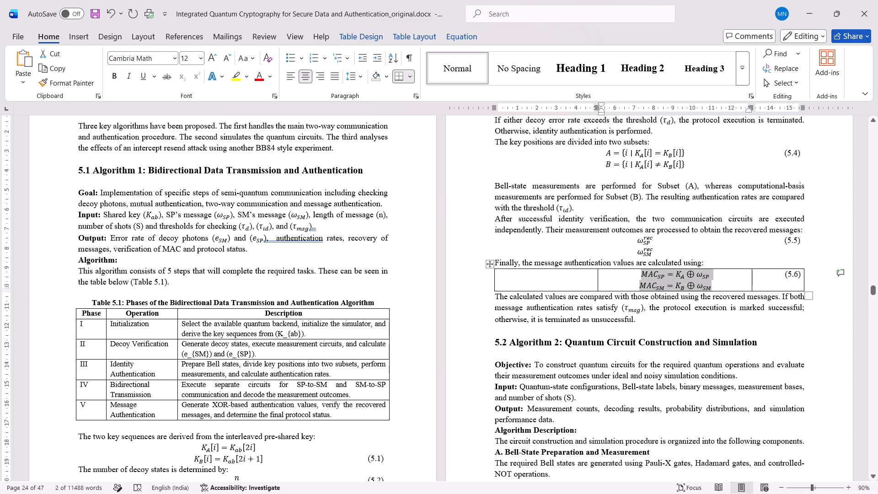
drag(598, 278, 540, 280)
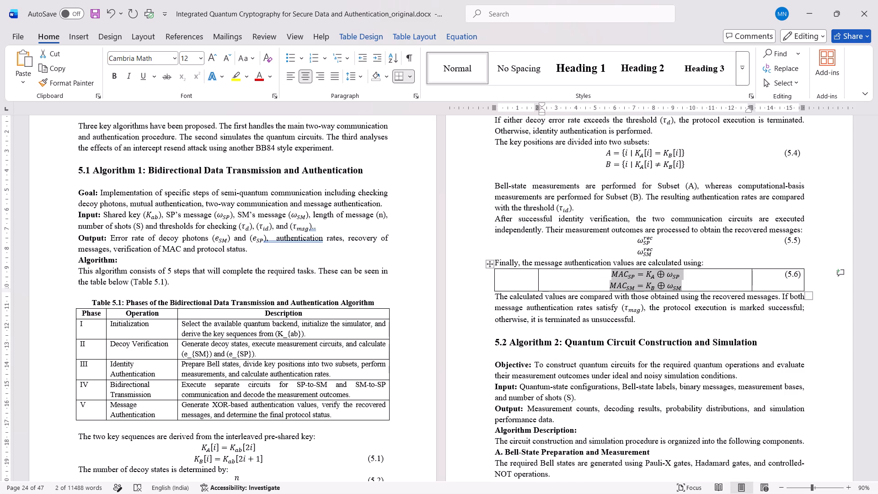
click(691, 319)
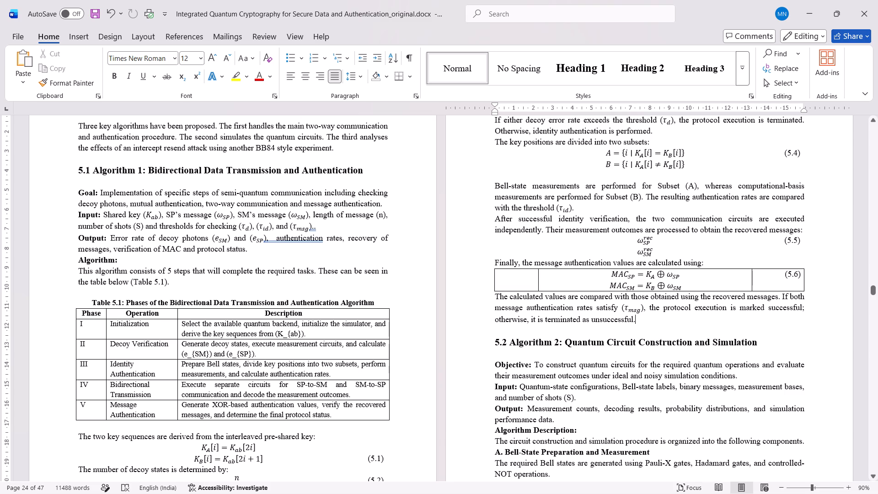
Remove all borders from the table holding the MAC equations and number (5.6).
click(488, 263)
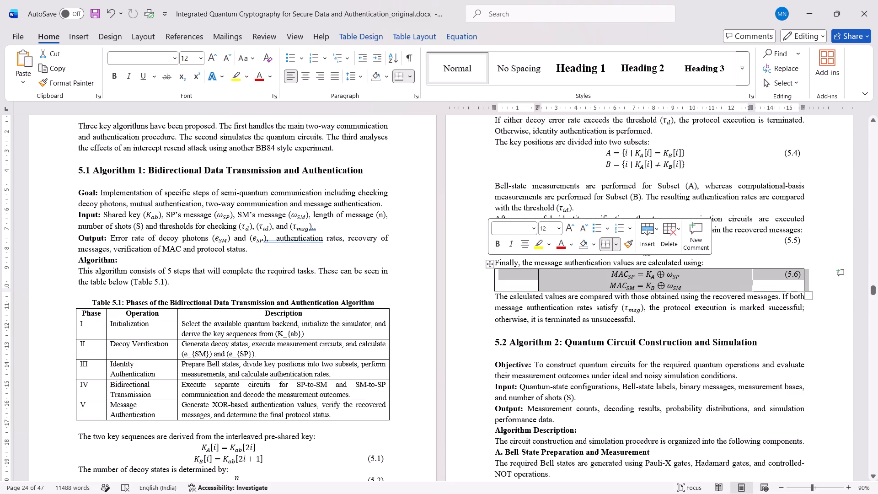
click(370, 34)
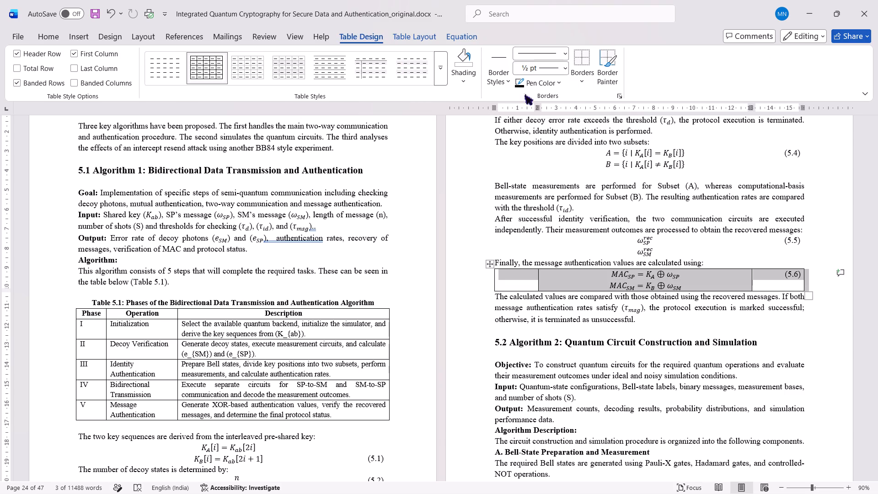
click(579, 79)
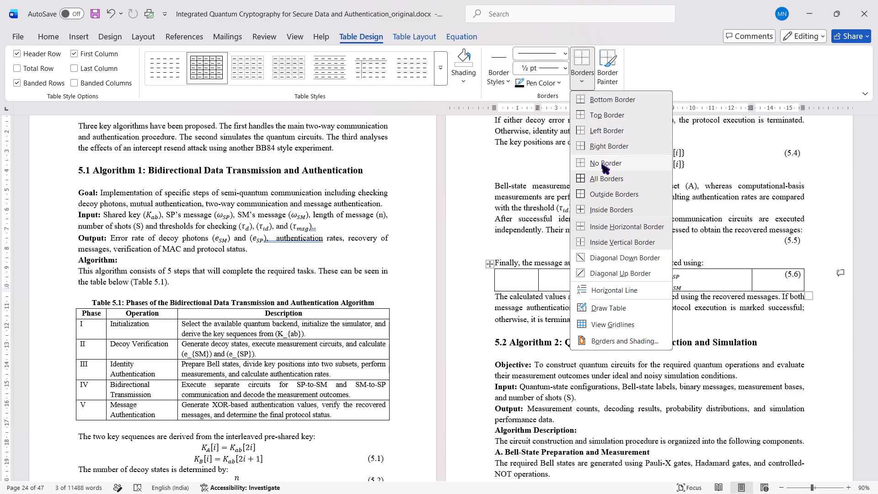
click(601, 161)
click(610, 325)
Insert a one-row, three-column table directly above the Bell-state equation in section 5.2 A.
scroll(610, 325, down, 1)
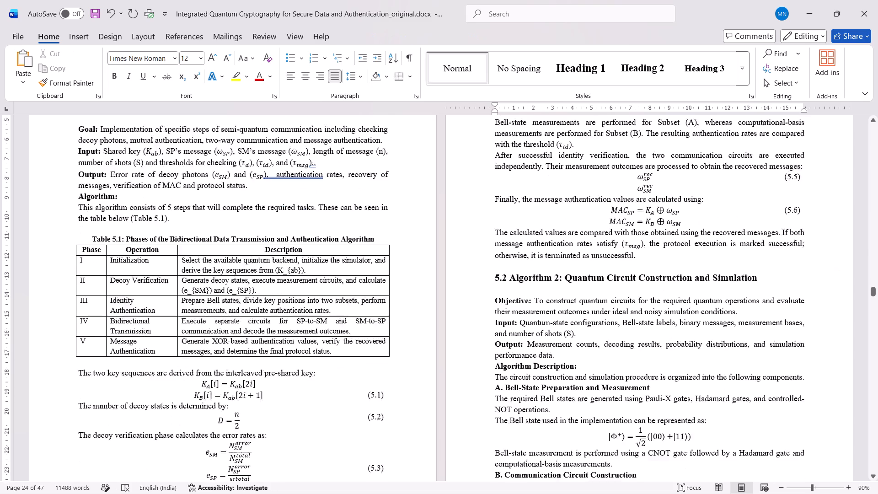
scroll(610, 325, down, 1)
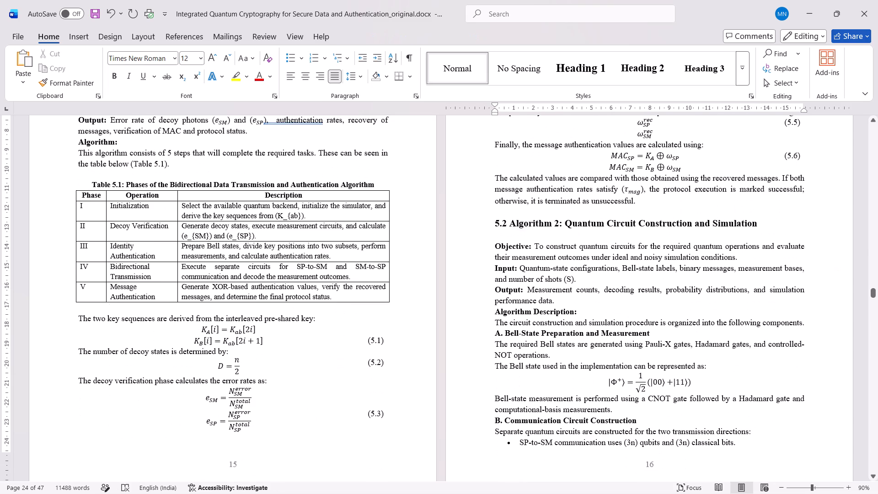
scroll(610, 325, up, 1)
scroll(610, 325, down, 1)
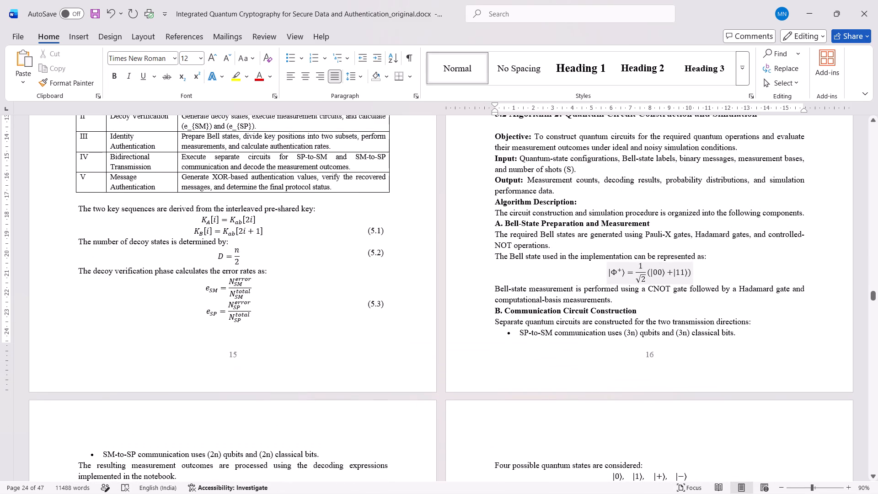
drag(699, 280, 603, 271)
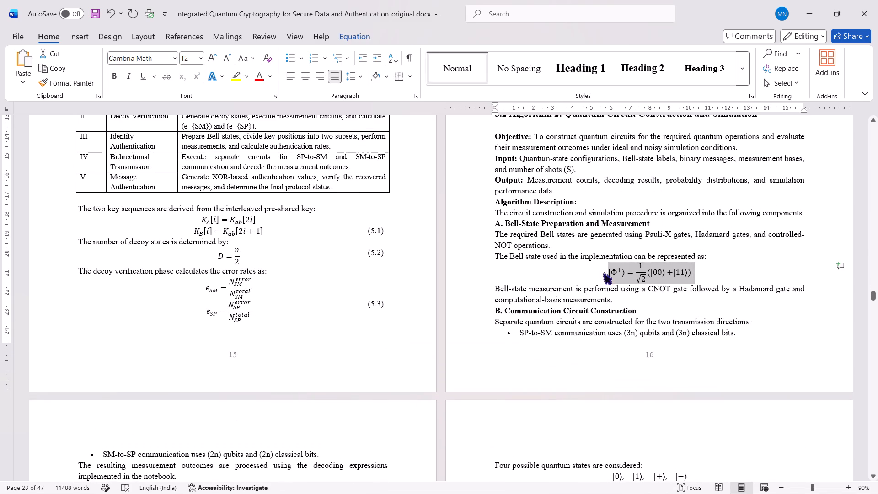
click(573, 274)
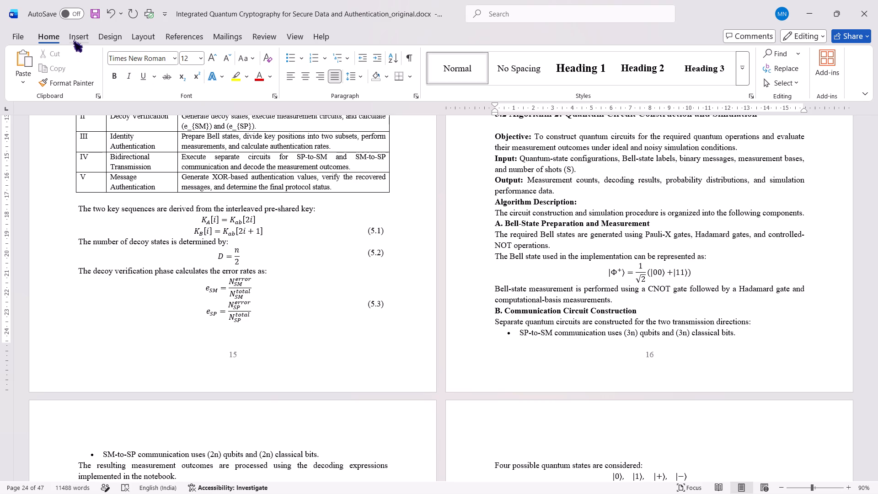
click(75, 38)
click(95, 79)
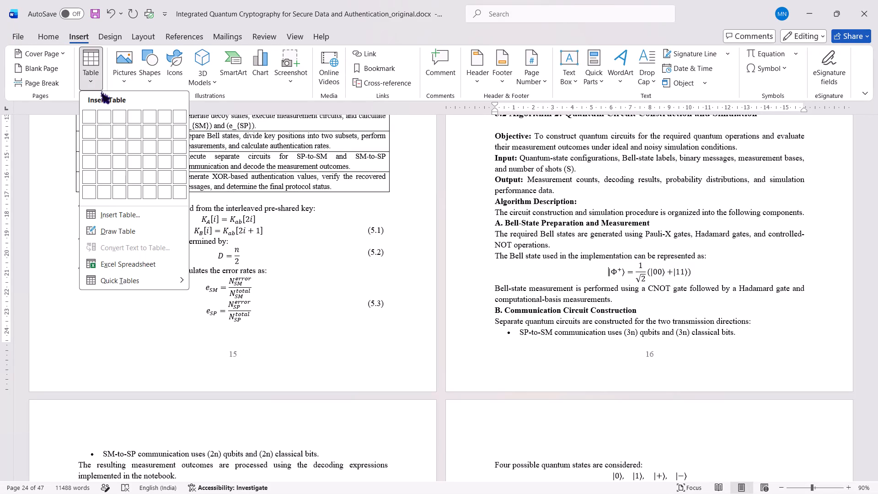
click(120, 114)
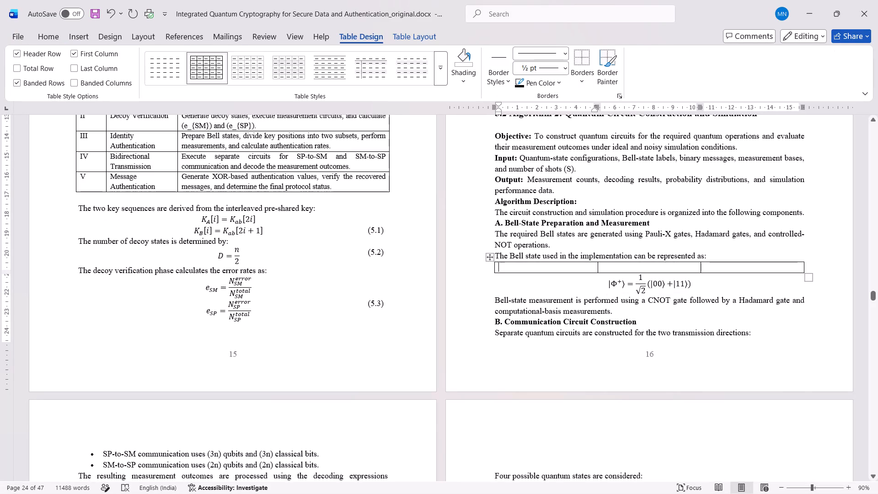
Move the Bell-state equation into the new table's middle cell, without a trailing blank line.
drag(712, 298, 619, 280)
click(619, 280)
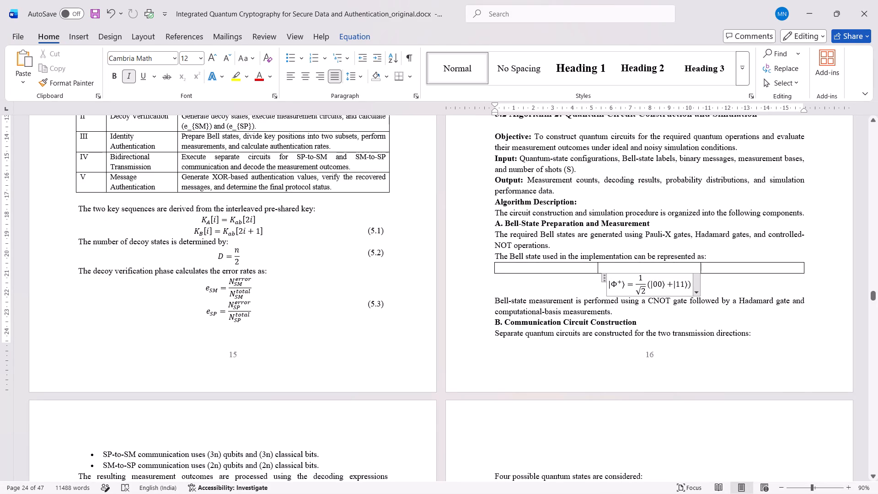
drag(717, 288, 608, 284)
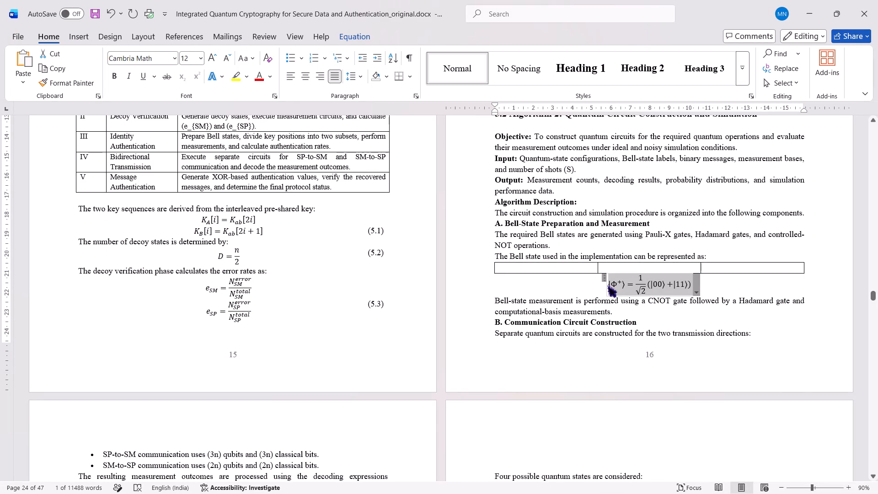
key(ctrl+x)
click(633, 265)
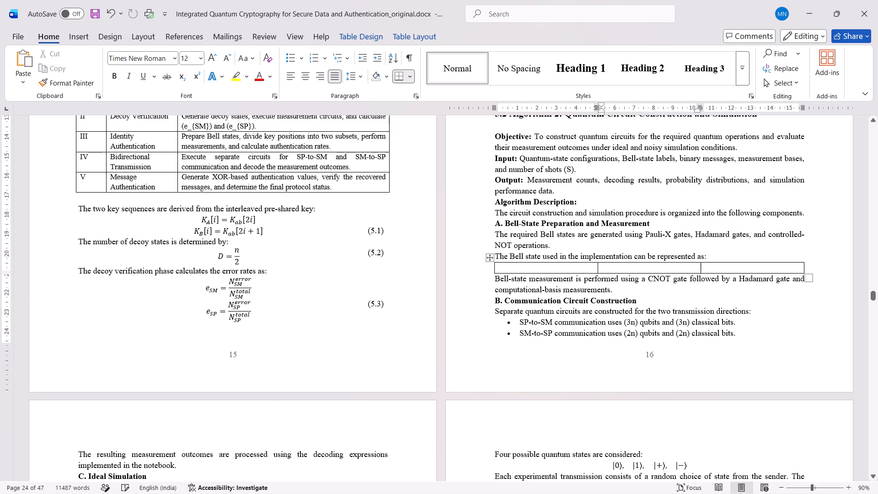
key(ctrl+v)
key(BackSpace)
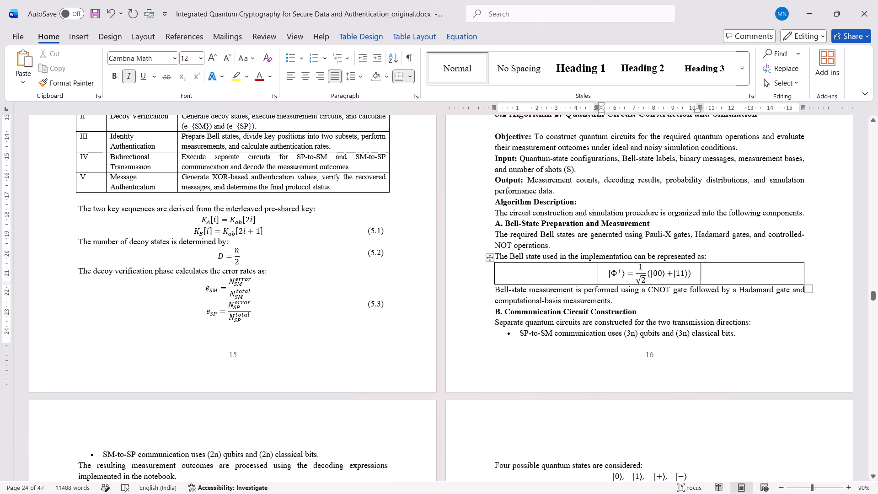
Enter the equation number (5.7) in the last cell beside the Bell-state equation and right-align it.
click(746, 270)
scroll(746, 270, up, 1)
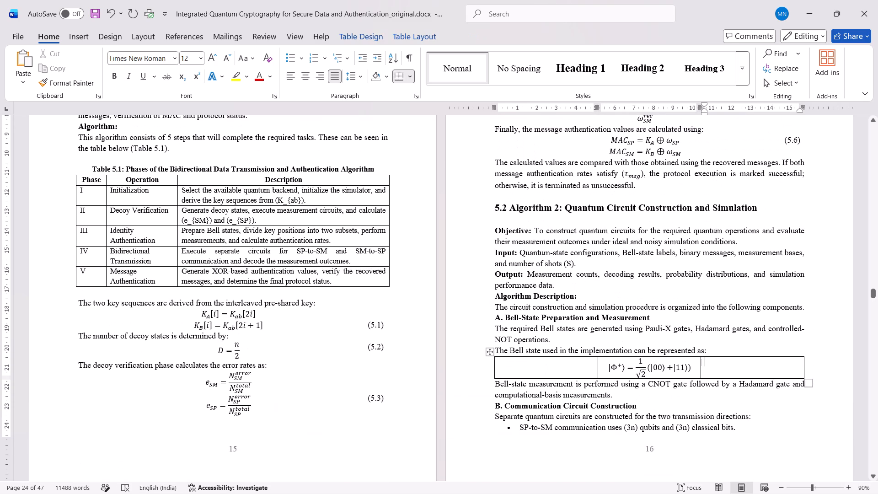
scroll(746, 270, up, 1)
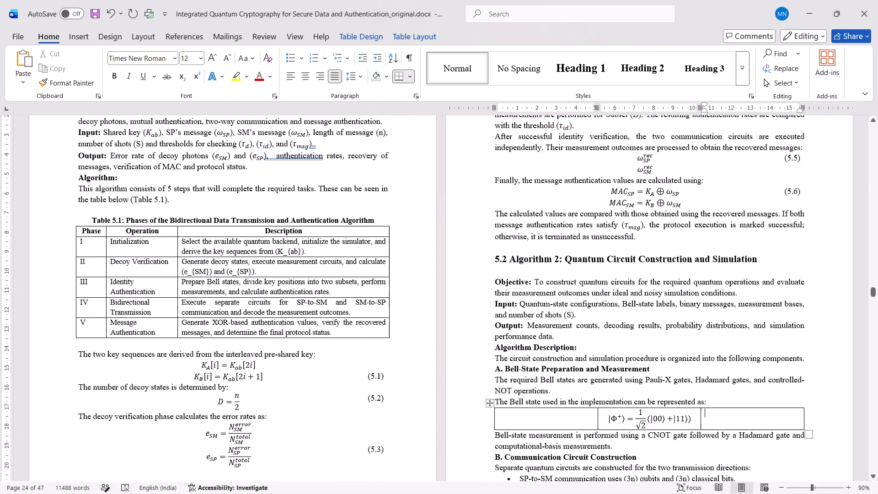
scroll(746, 270, up, 1)
key(shift+parenleft)
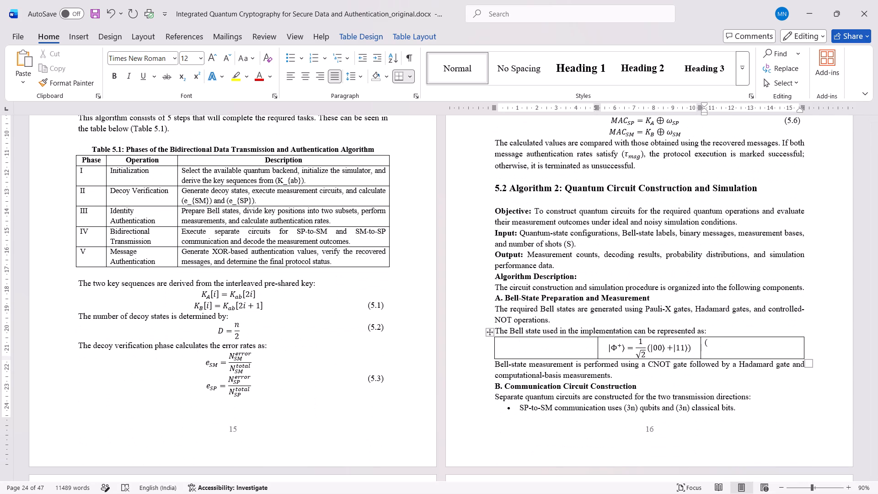
key(5)
text(.6)
key(BackSpace)
key(7)
key(shift+parenright)
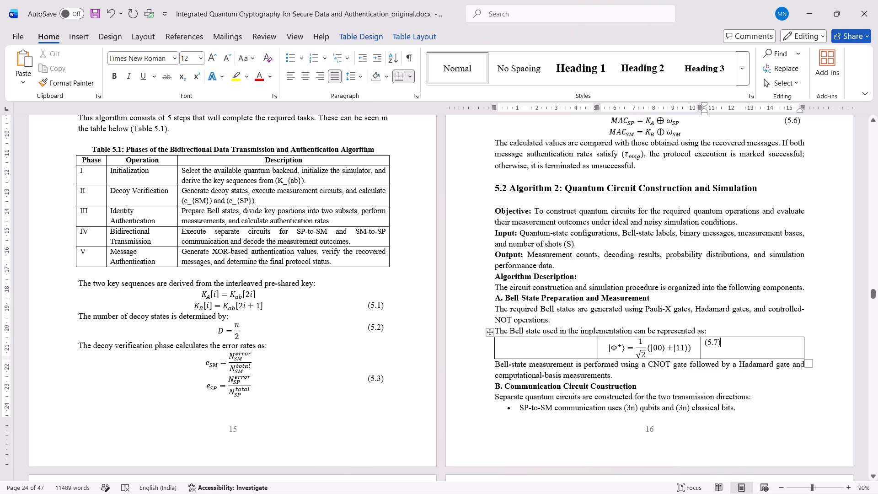
drag(705, 345, 722, 343)
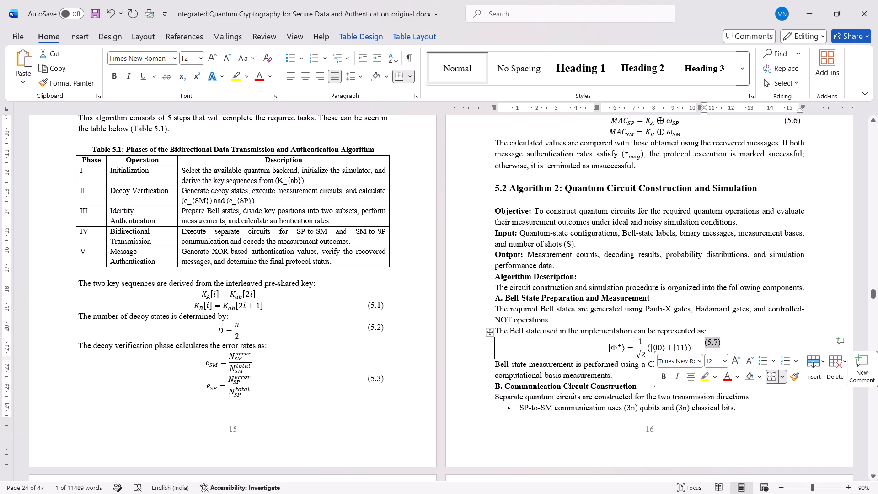
key(ctrl+r)
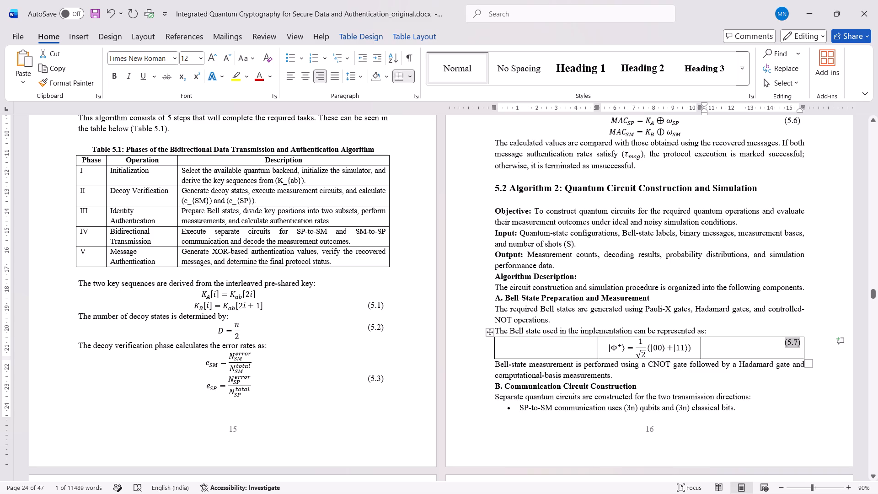
Narrow the outer columns of the (5.7) table to widen the middle column holding the Bell-state equation.
drag(700, 349, 712, 349)
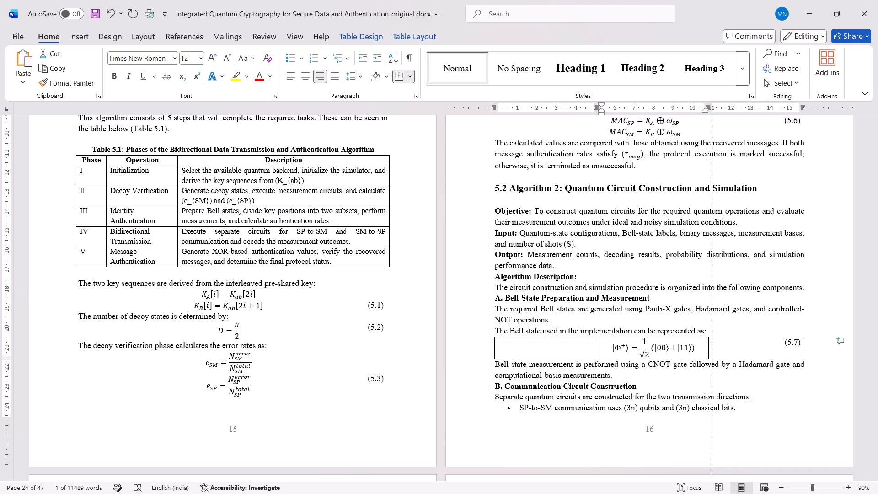
drag(712, 349, 753, 352)
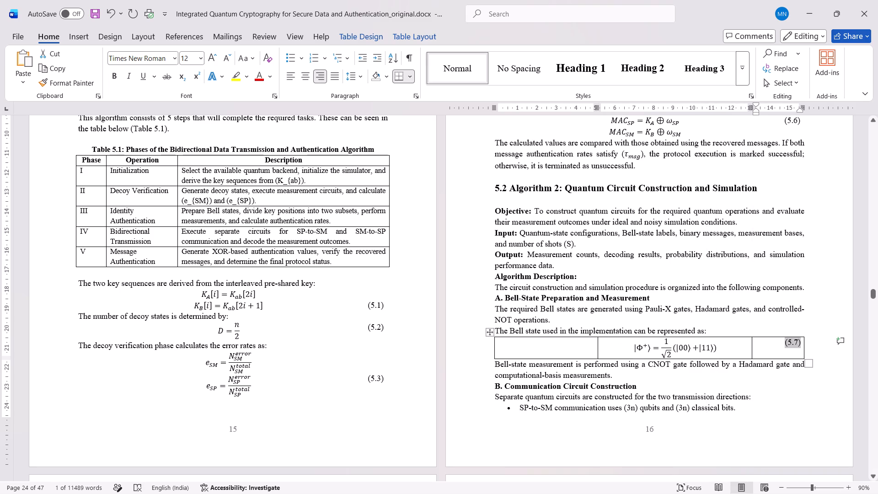
drag(598, 348, 538, 349)
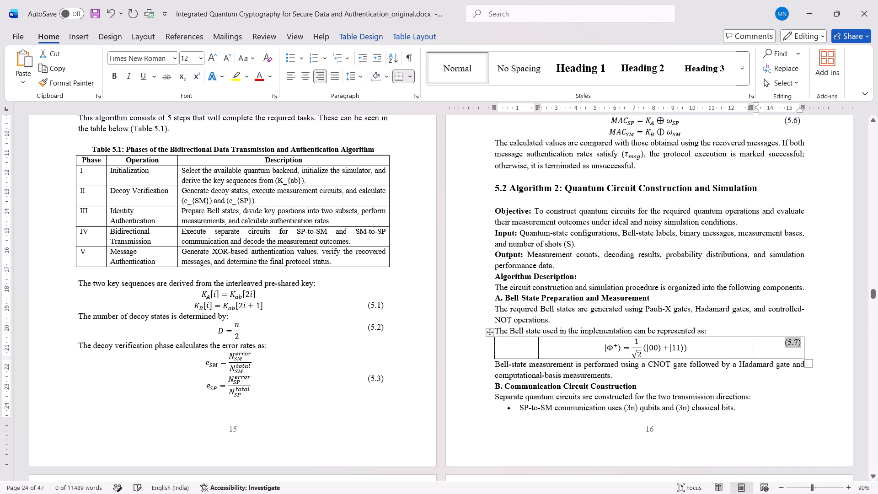
Remove all borders from the table holding the Bell-state equation and number (5.7).
click(490, 333)
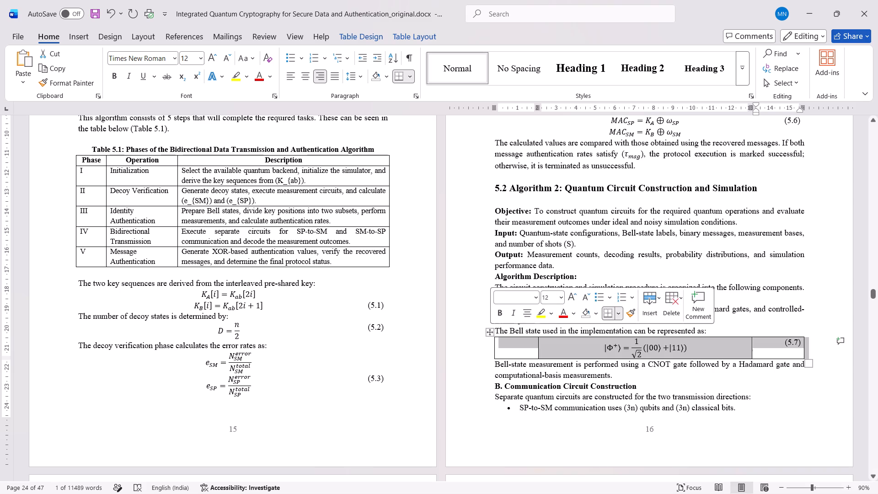
click(364, 36)
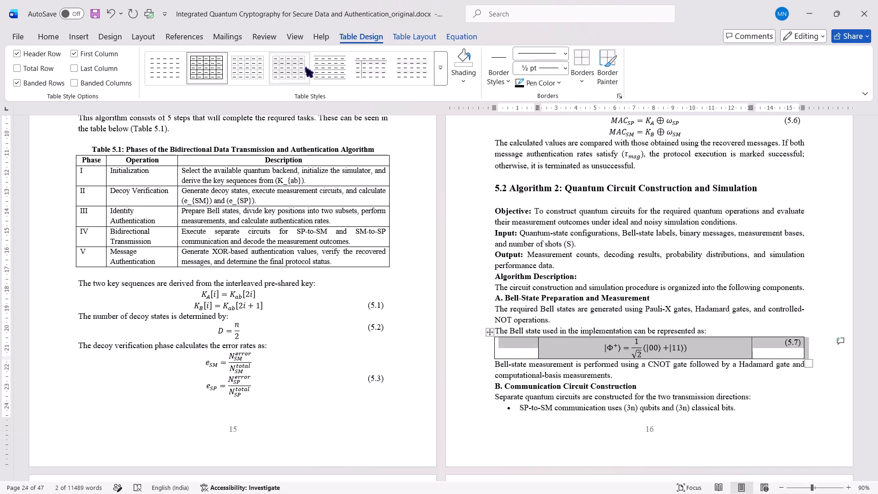
click(593, 86)
click(608, 160)
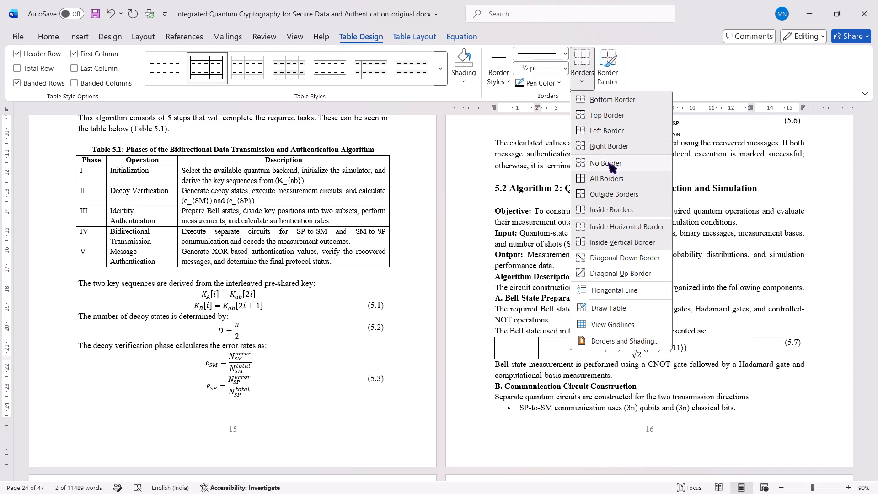
click(748, 388)
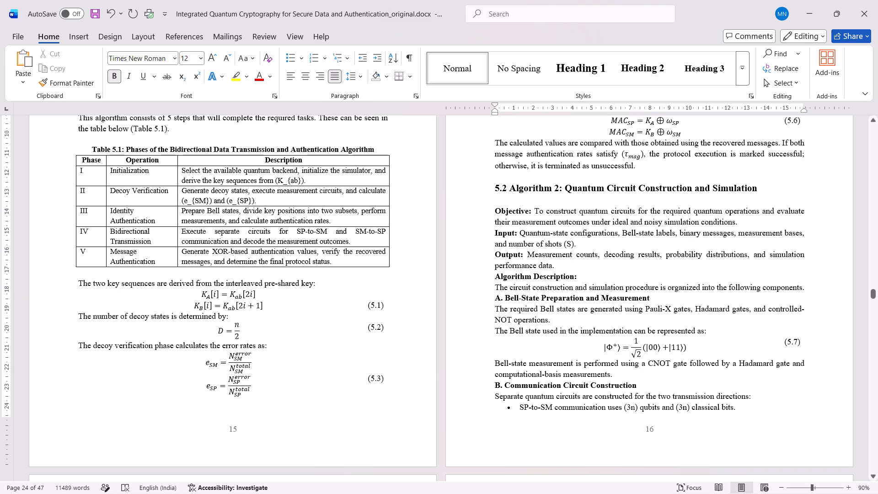
Look through the rest of chapter 5 after equation (5.7) for displayed equations that still need numbers.
scroll(668, 392, down, 1)
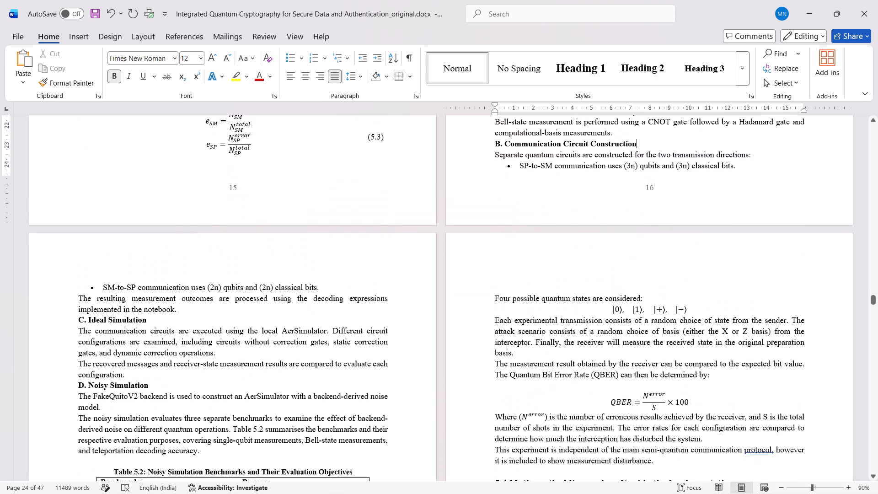
scroll(668, 392, down, 2)
scroll(418, 361, down, 1)
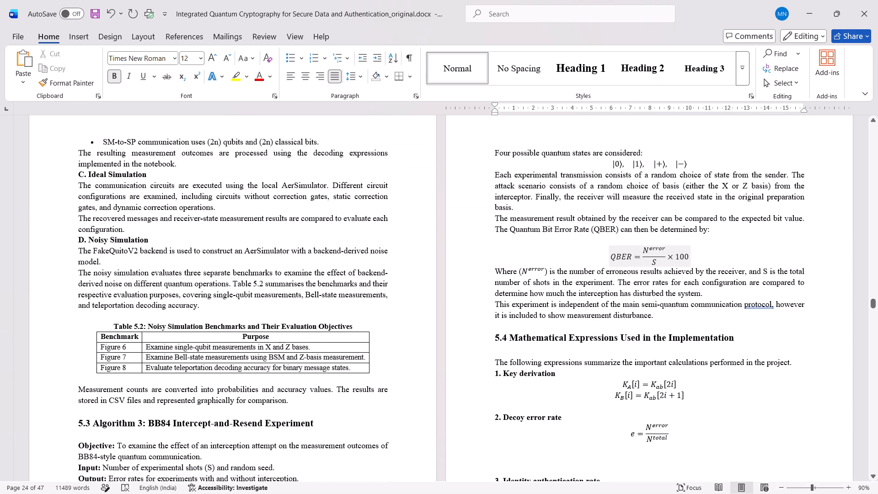
scroll(418, 361, down, 1)
scroll(418, 361, up, 1)
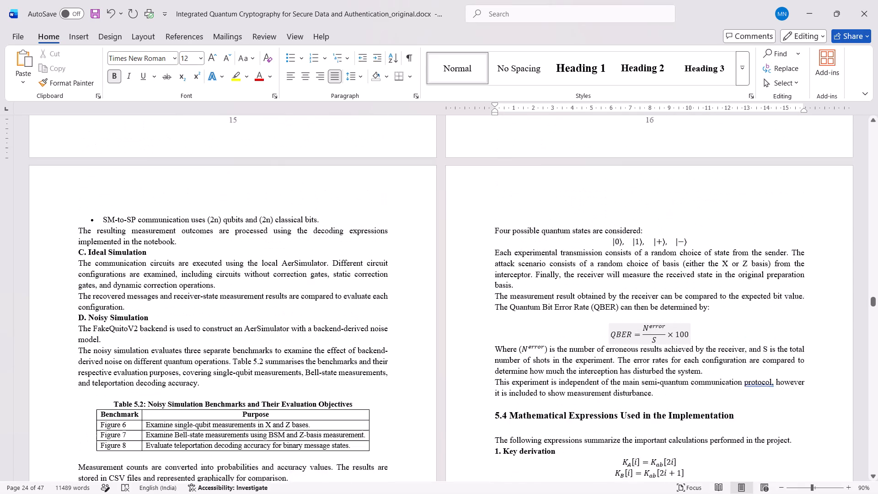
scroll(418, 361, up, 1)
scroll(418, 361, down, 1)
scroll(418, 361, up, 1)
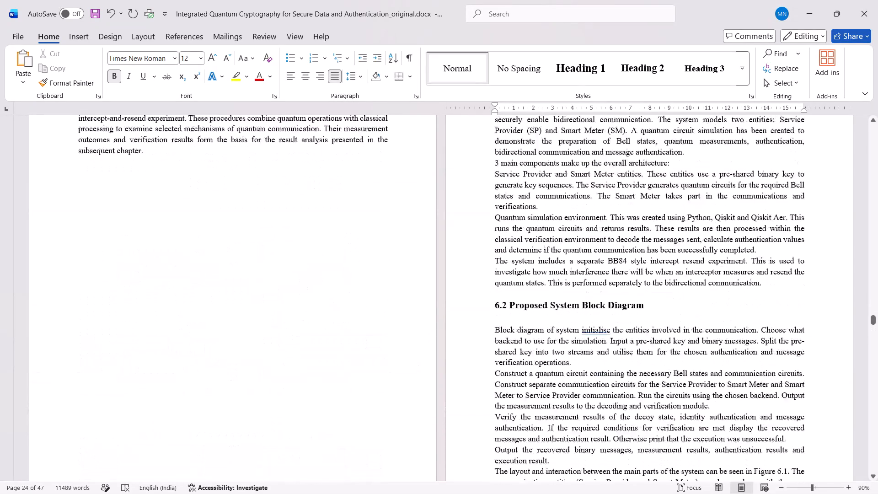
scroll(418, 361, up, 3)
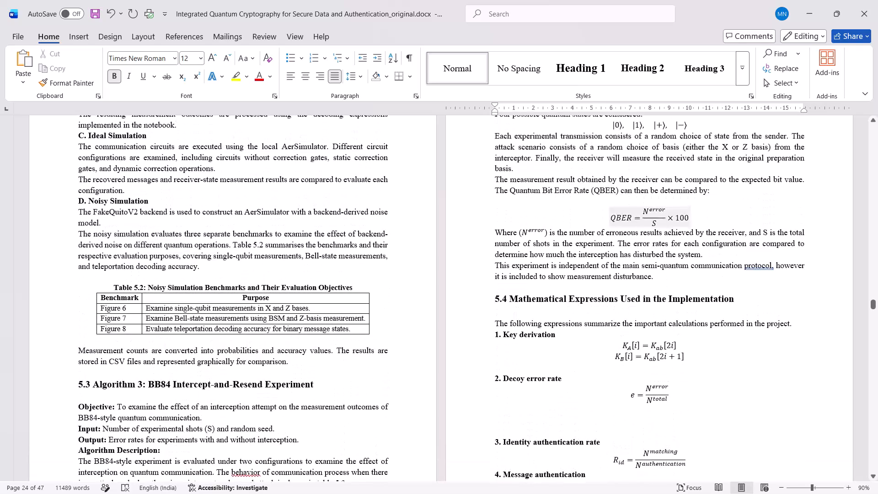
scroll(418, 361, up, 1)
scroll(418, 361, down, 1)
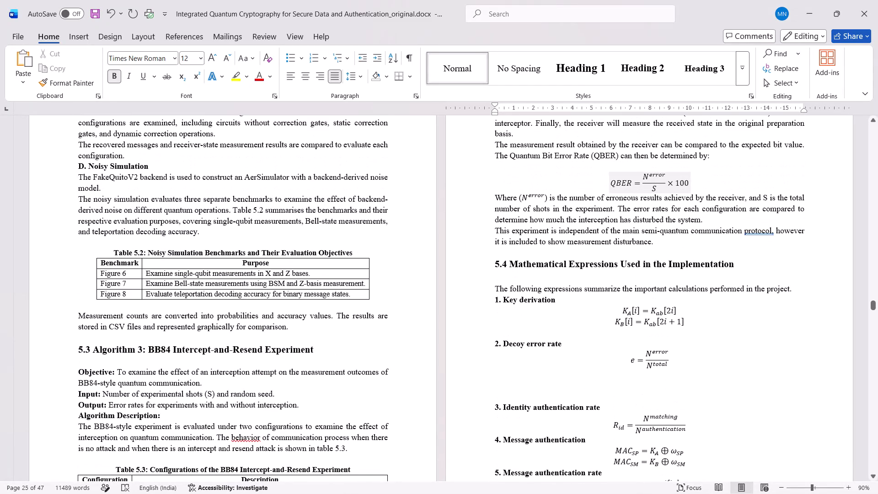
scroll(418, 361, up, 2)
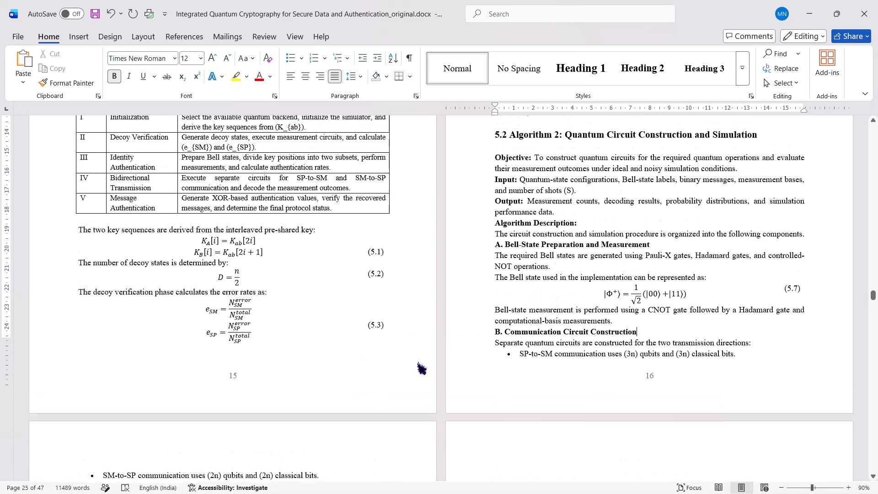
scroll(418, 361, up, 2)
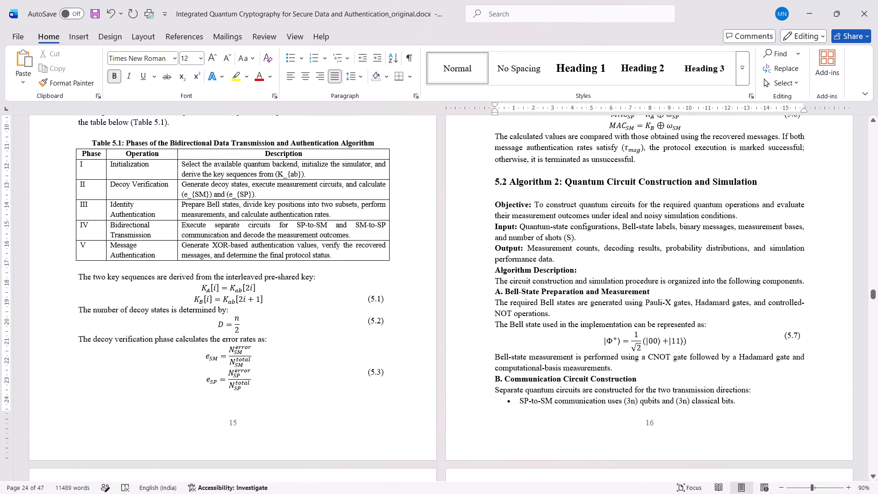
scroll(418, 361, down, 2)
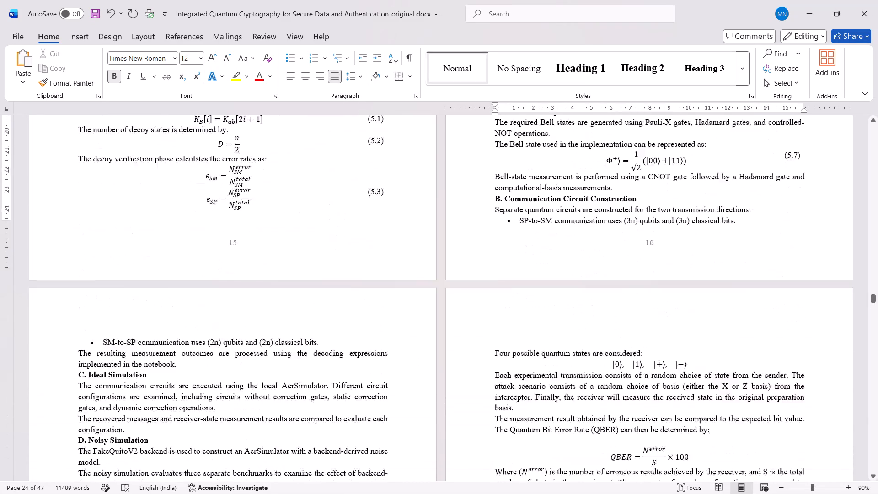
scroll(418, 361, down, 4)
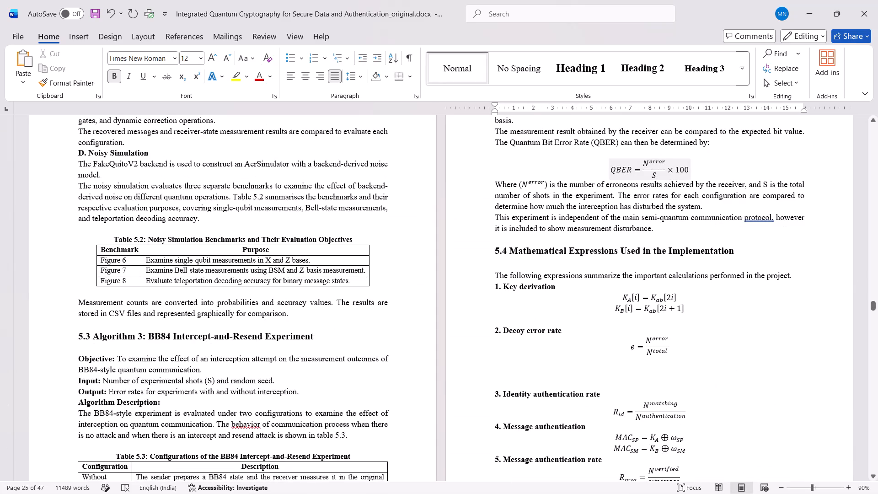
Insert a one-row, three-column table directly before the QBER equation in section 5.3.
scroll(623, 368, up, 1)
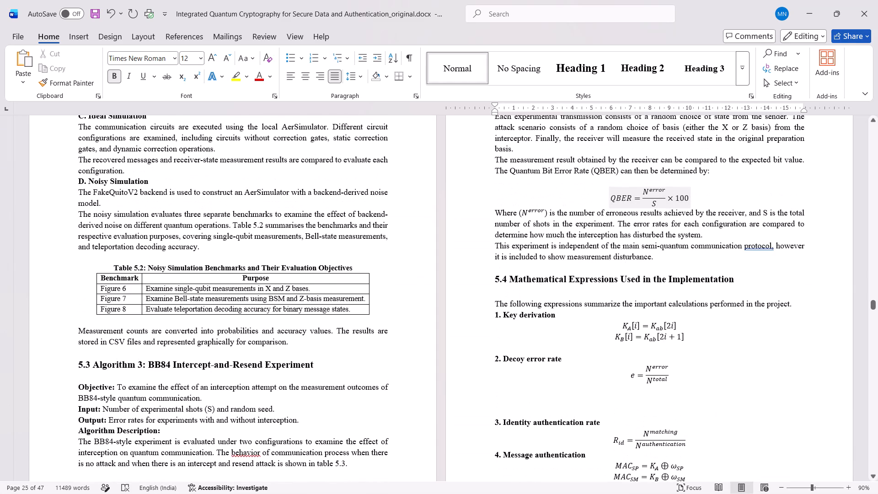
scroll(623, 368, up, 1)
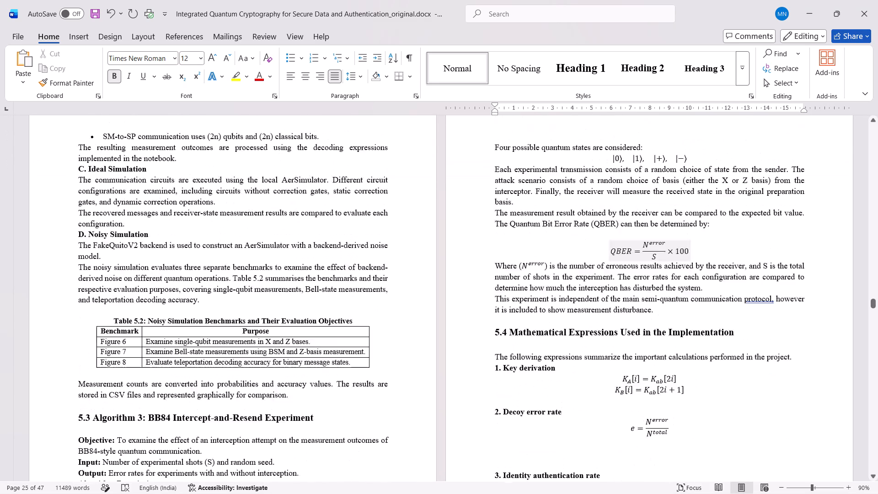
scroll(623, 368, up, 1)
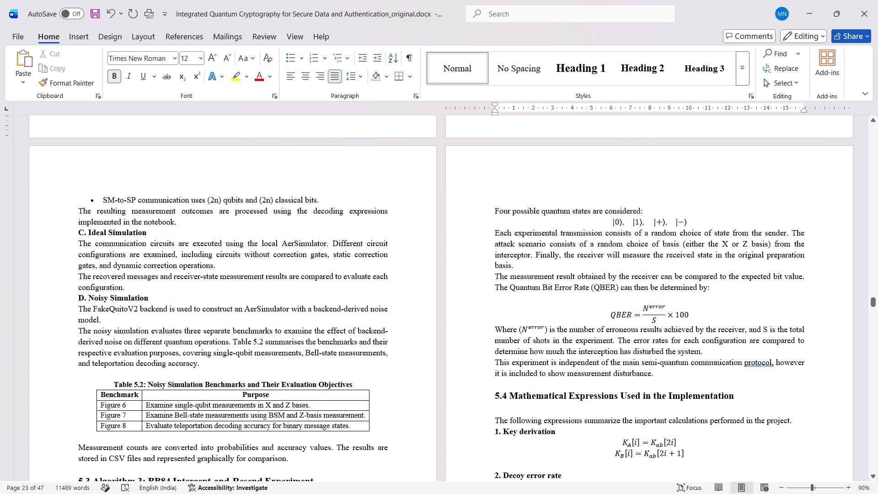
click(604, 316)
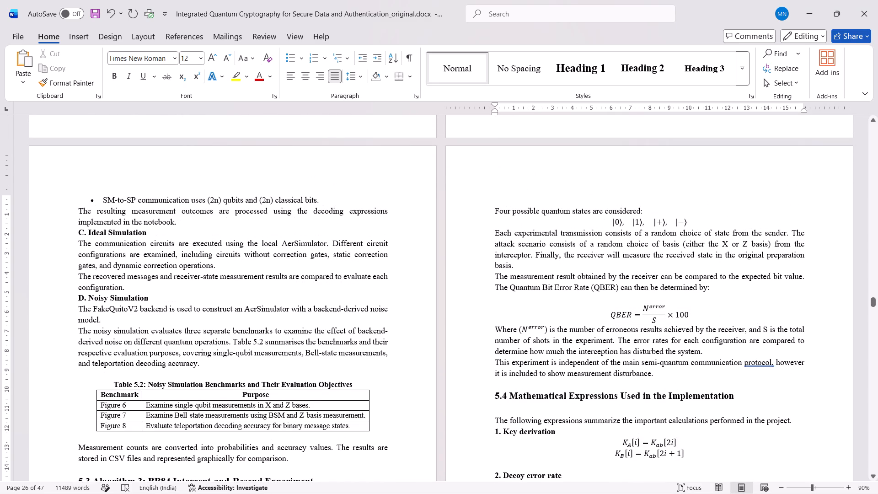
click(82, 33)
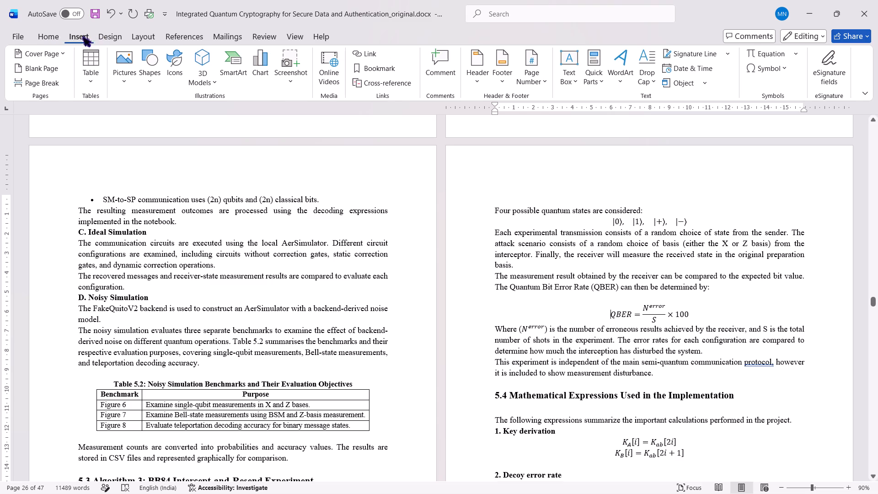
click(96, 79)
click(121, 114)
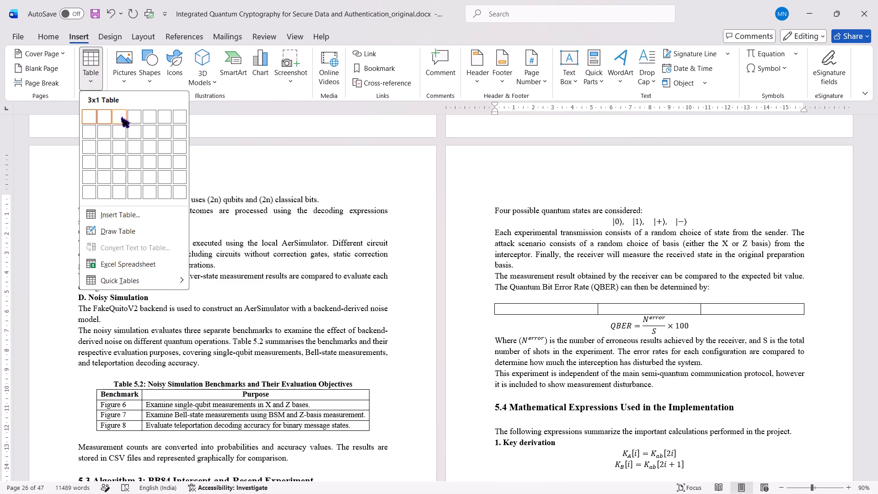
Move the QBER equation into the middle cell of the new table and remove the extra blank line beneath it.
drag(703, 329, 691, 328)
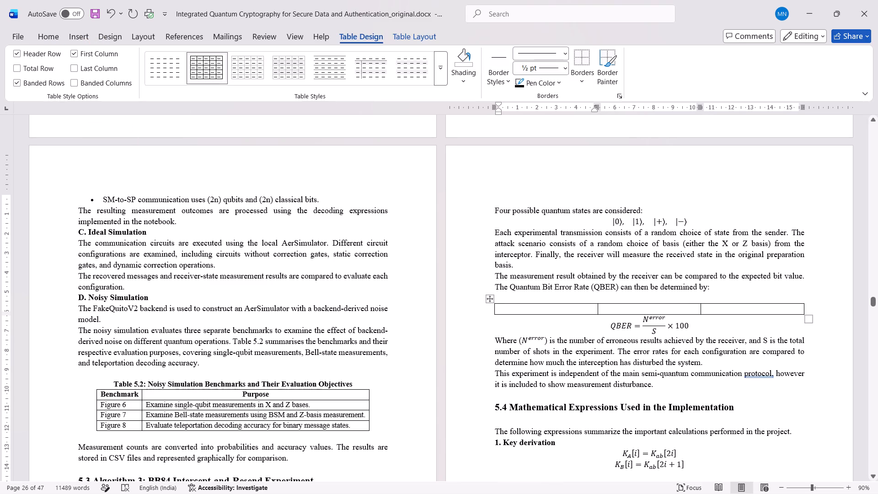
drag(691, 328, 613, 323)
key(ctrl+x)
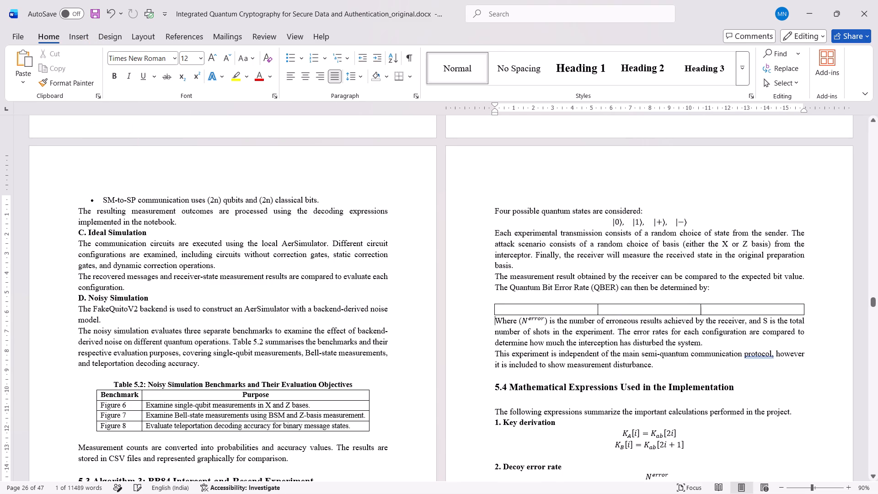
click(628, 309)
key(ctrl+v)
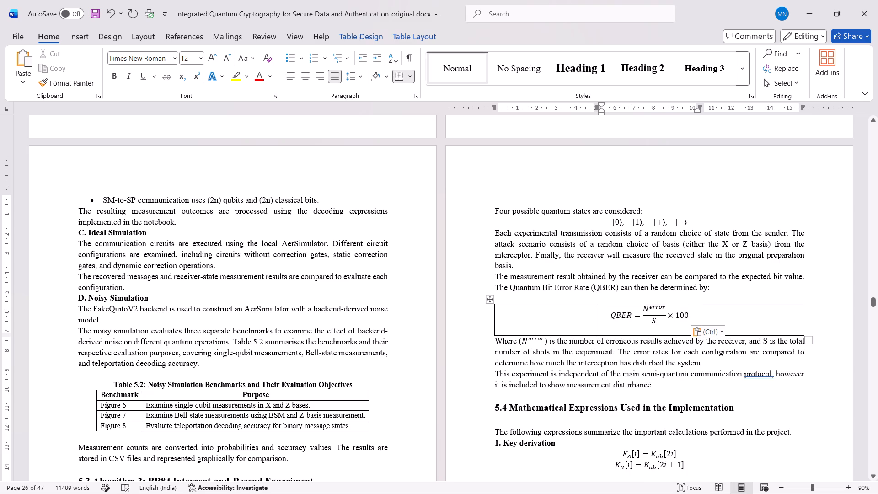
key(BackSpace)
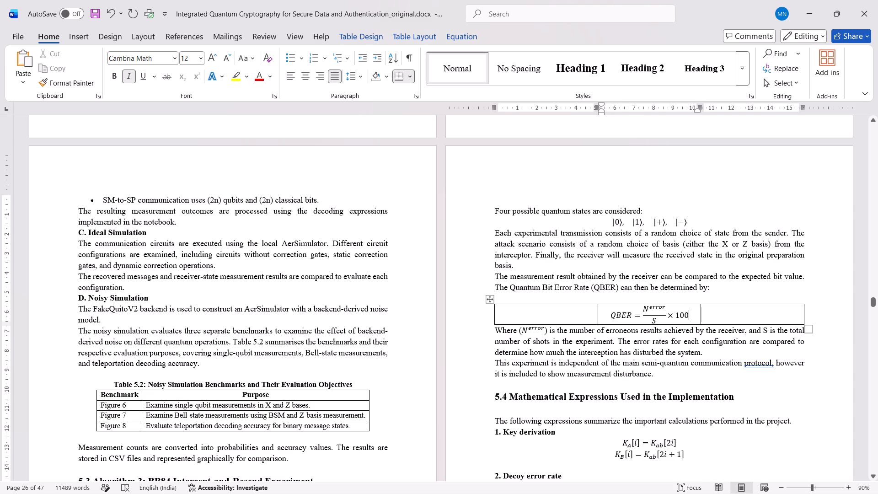
Narrow the outer columns of the QBER table to widen the middle column holding the equation.
drag(700, 316, 755, 316)
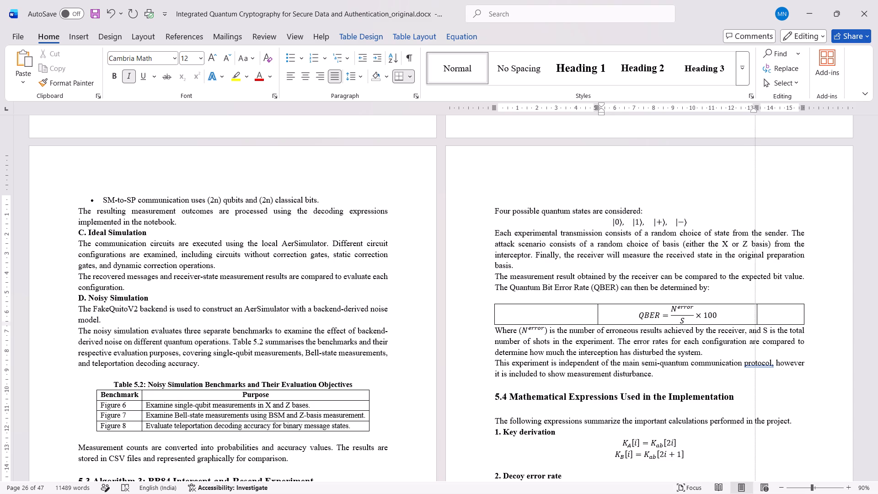
drag(755, 316, 752, 315)
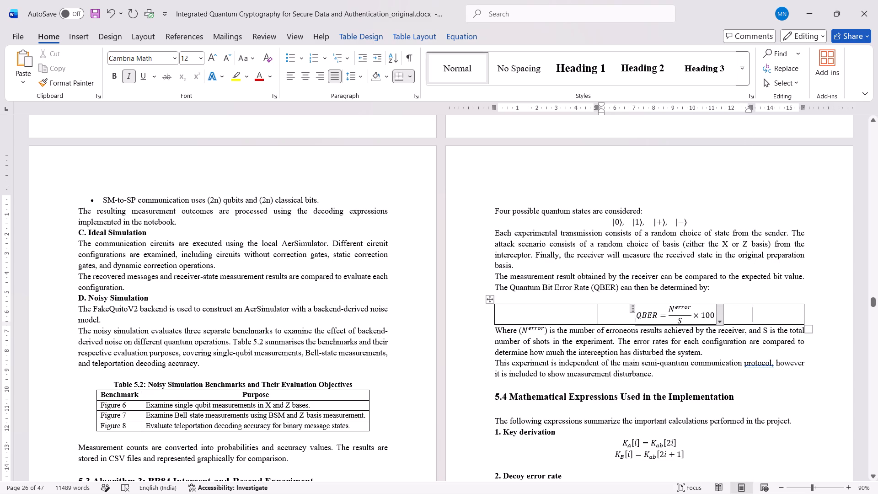
drag(597, 313, 539, 311)
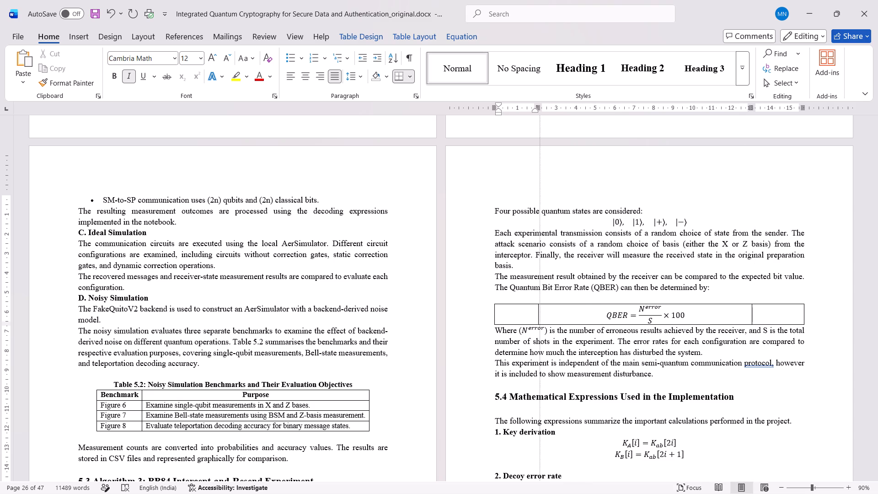
drag(539, 311, 538, 311)
Centre-align the QBER equation within the table's middle cell.
drag(706, 321, 646, 315)
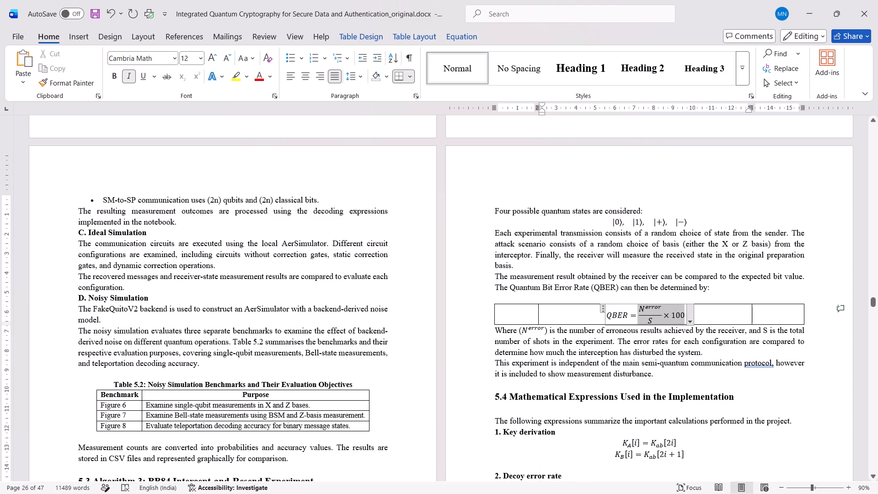
drag(646, 315, 597, 313)
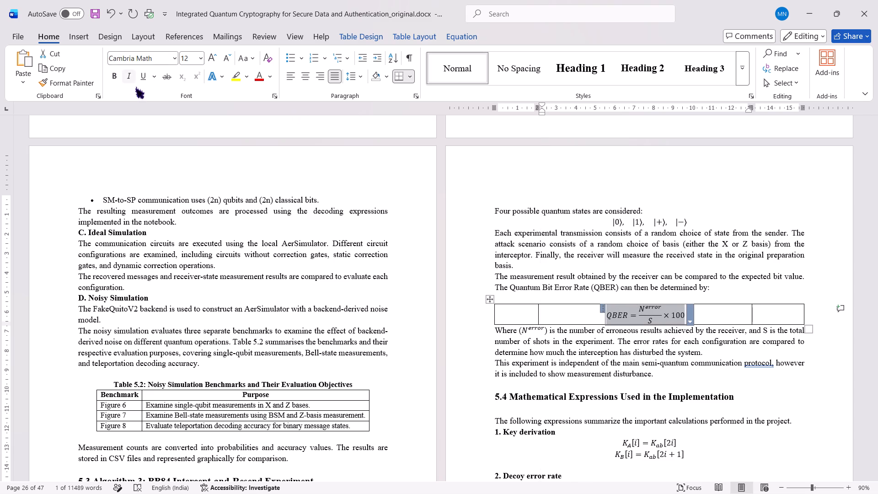
click(311, 74)
Enter the equation number (5.8) in the last cell beside the QBER equation and right-align it.
click(770, 318)
scroll(770, 318, up, 1)
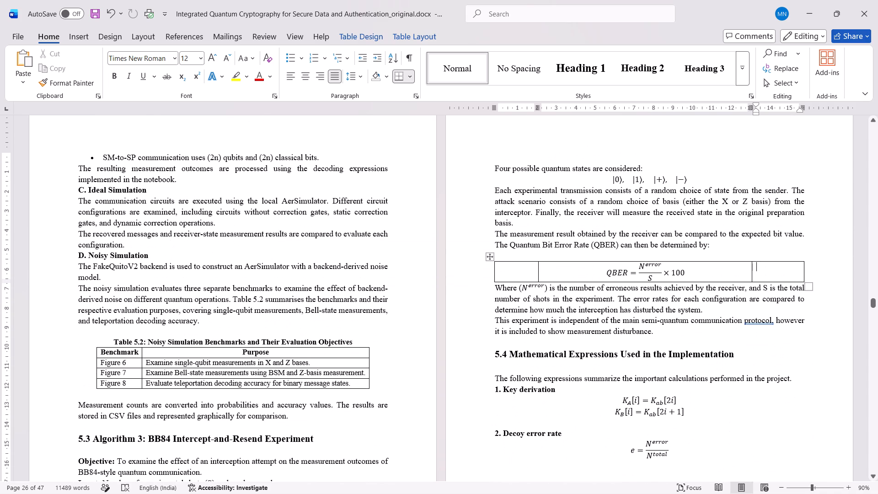
key(shift+parenleft)
text(5.8)
key(shift+parenright)
drag(778, 272, 752, 269)
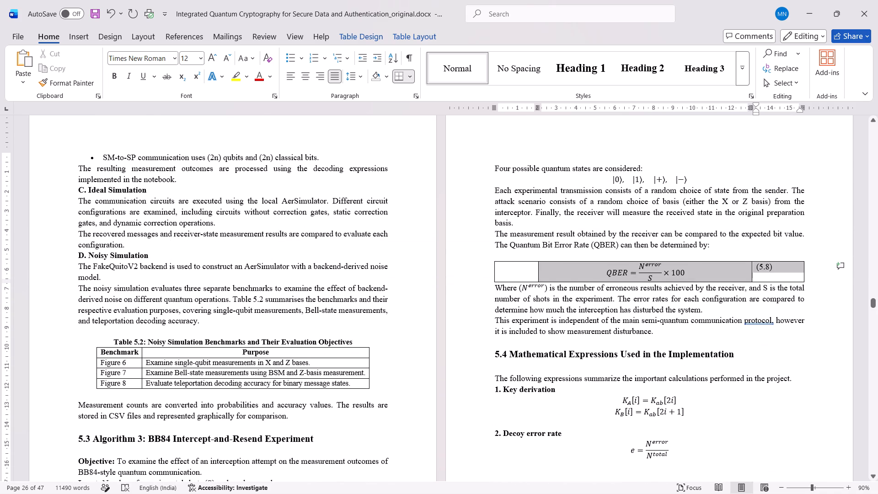
drag(752, 269, 753, 269)
click(785, 267)
drag(781, 268, 777, 268)
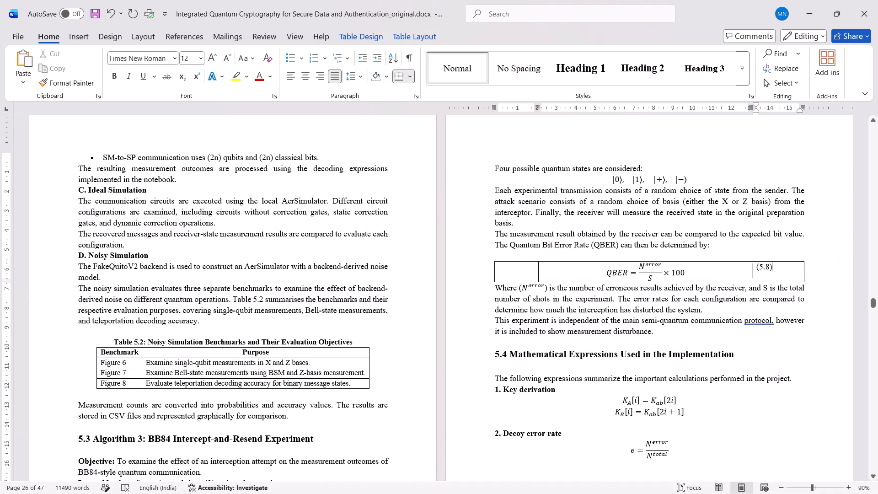
drag(777, 268, 754, 269)
click(321, 73)
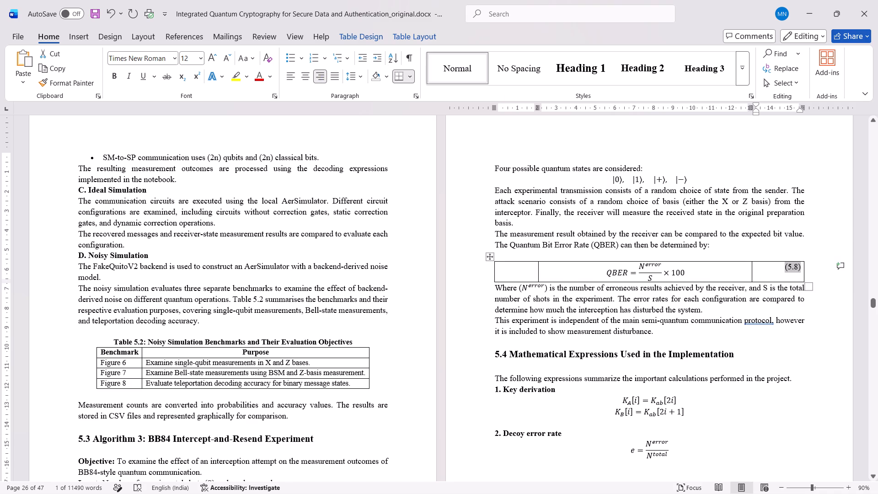
Remove all borders from the table holding the QBER equation and number (5.8).
click(490, 258)
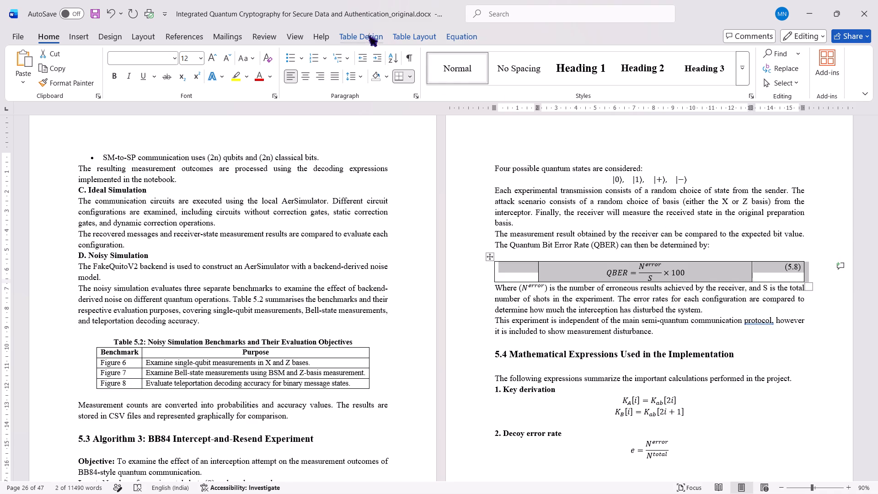
click(369, 33)
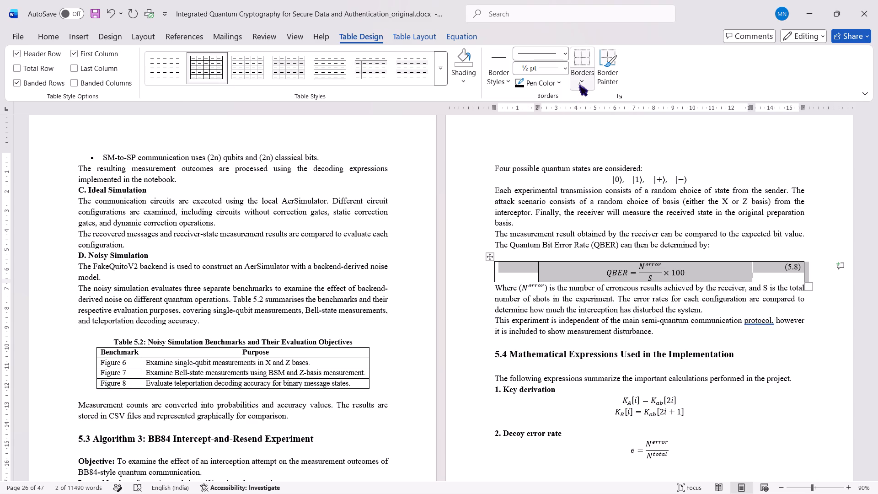
click(579, 82)
click(601, 163)
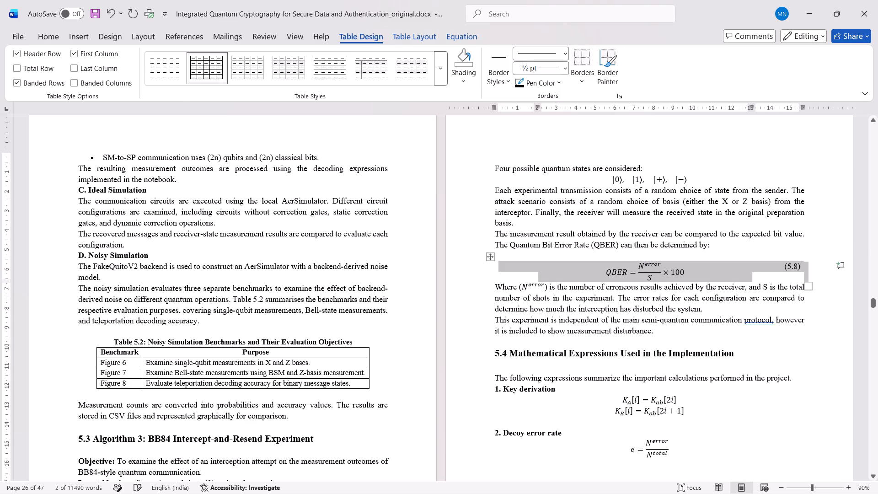
click(729, 376)
Delete two of the blank lines between the decoy error rate equation and the "3. Identity authentication rate" heading in section 5.4.
scroll(729, 376, down, 1)
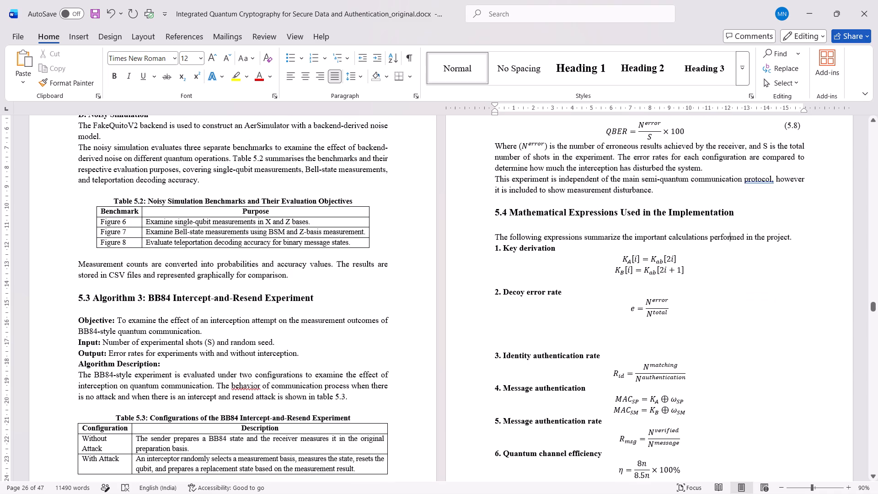
scroll(729, 376, down, 1)
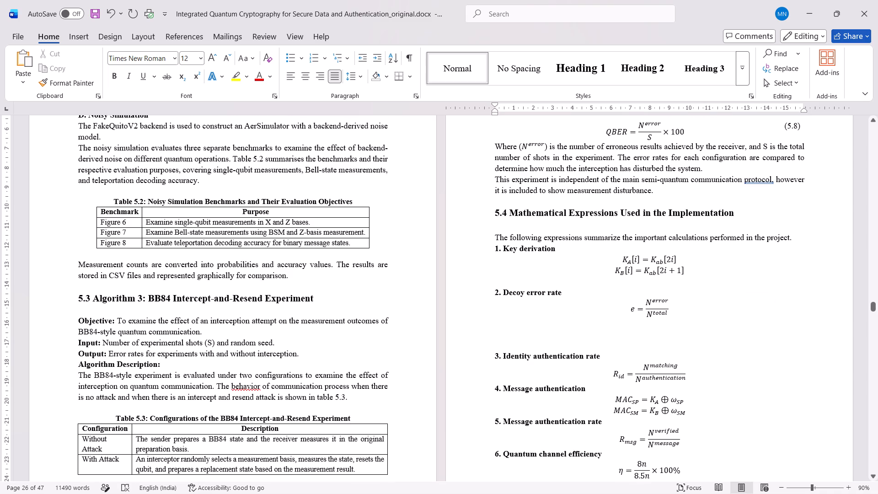
scroll(677, 314, up, 4)
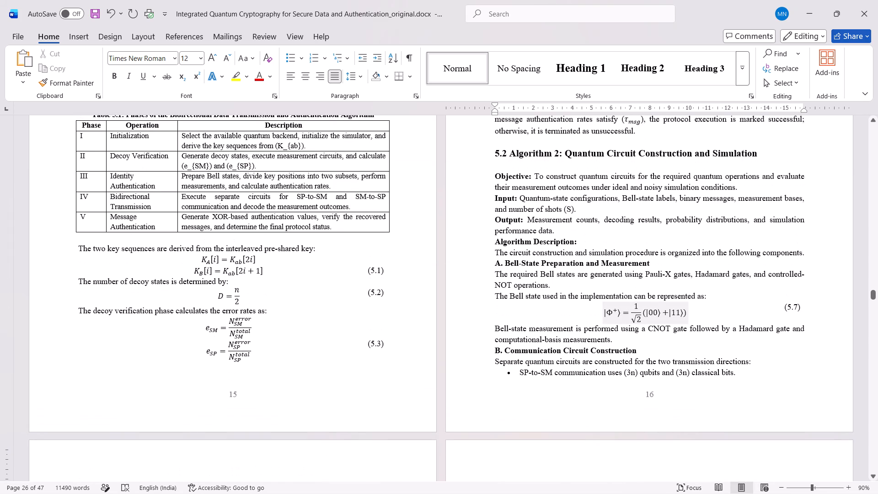
scroll(677, 314, down, 5)
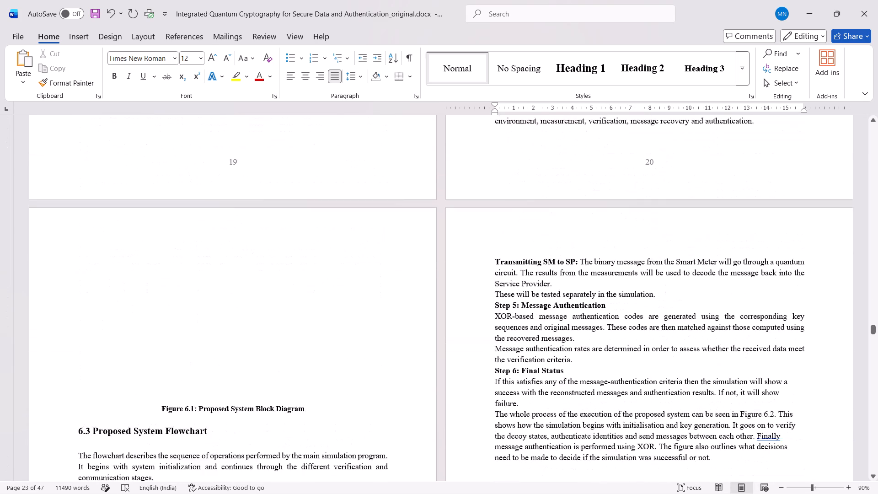
scroll(677, 314, up, 7)
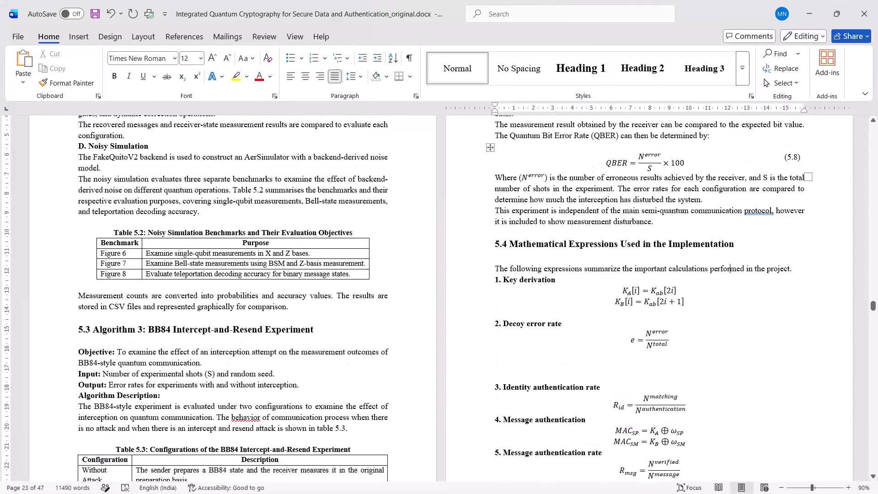
scroll(677, 314, up, 1)
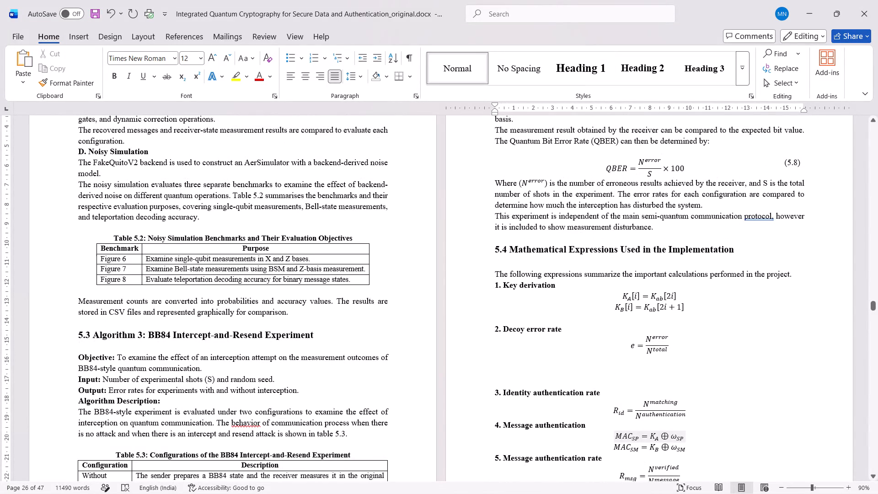
click(603, 380)
key(BackSpace)
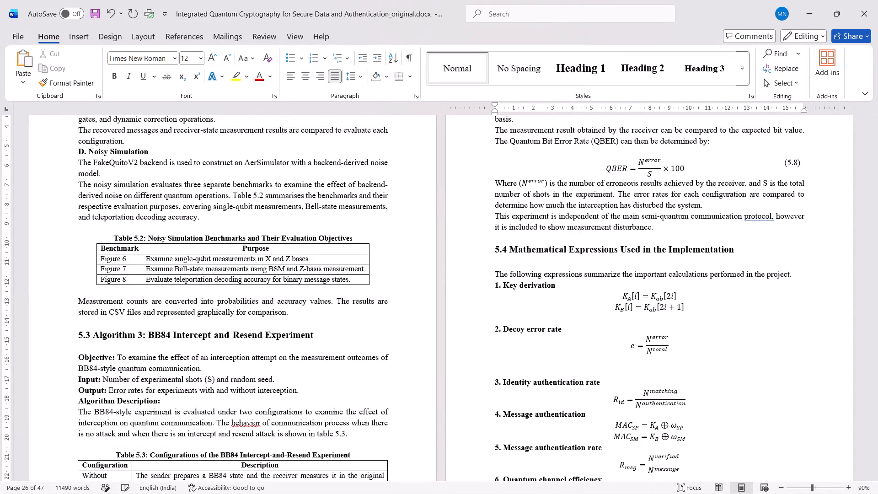
key(BackSpace)
Add a blank line before the 5.5 Summary heading to push it onto the following page.
scroll(603, 380, down, 1)
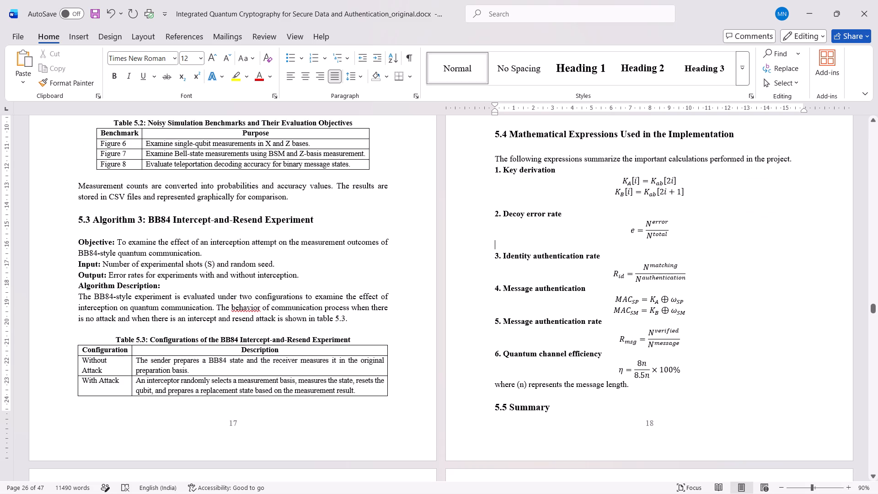
scroll(603, 380, down, 1)
click(589, 384)
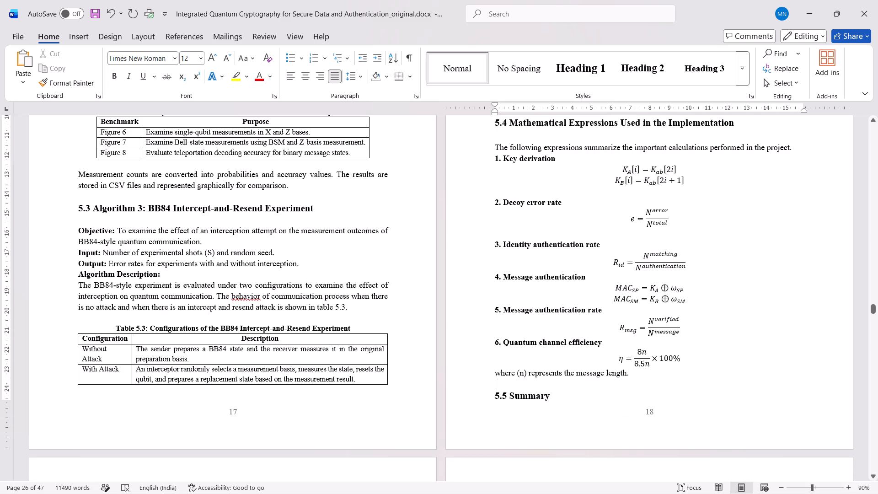
key(Return)
scroll(589, 384, right, 1)
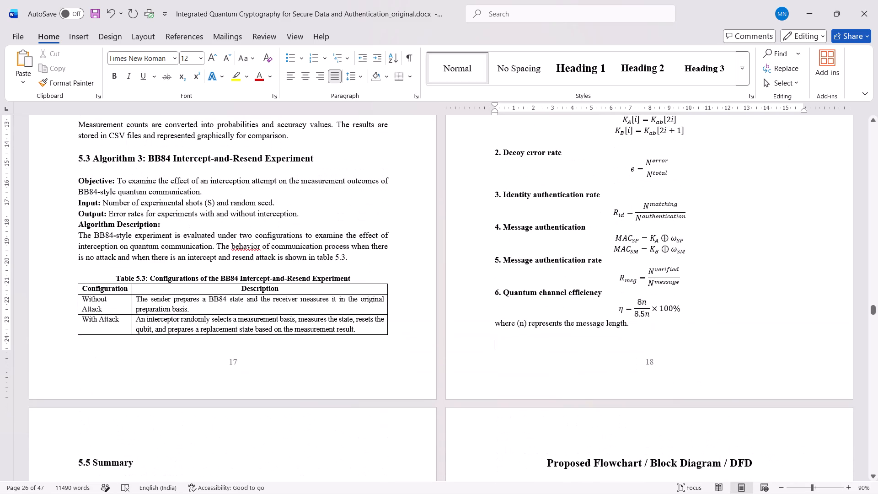
Save the report document.
key(ctrl+s)
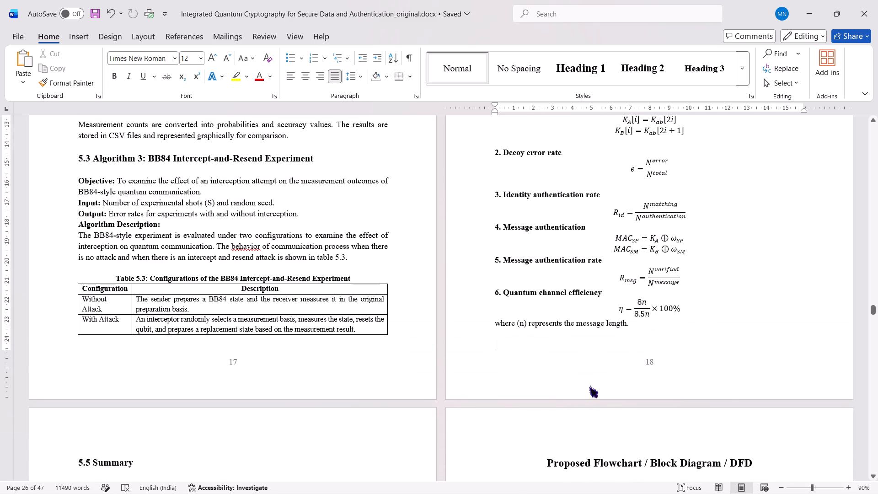
Insert a one-row, three-column table under "2. Decoy error rate" and move the decoy error rate equation into its middle cell without an extra blank line.
scroll(649, 354, up, 1)
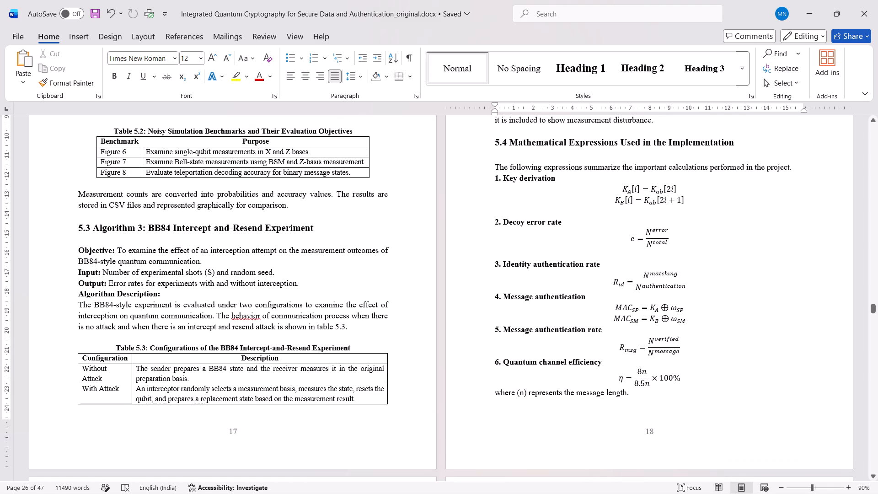
click(621, 240)
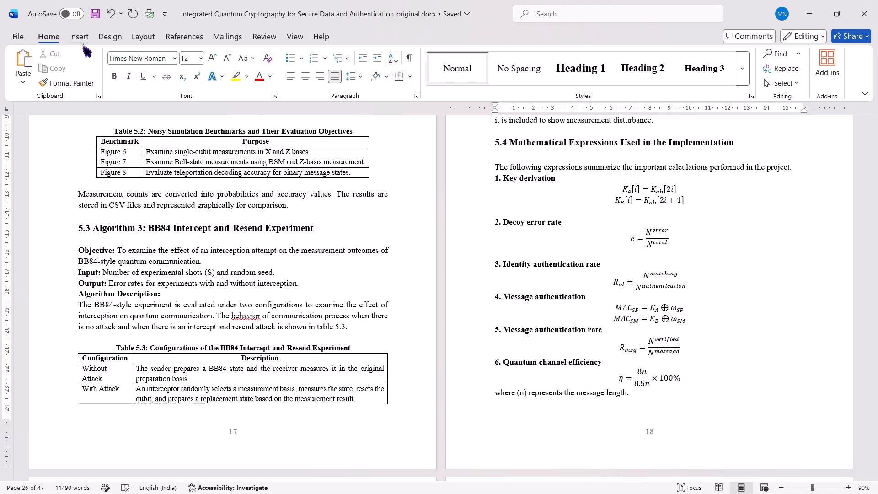
click(83, 43)
click(88, 82)
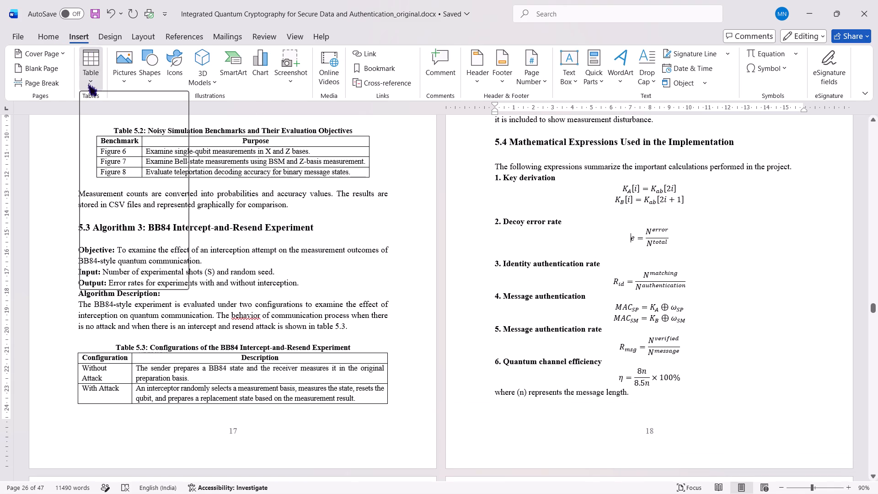
click(121, 114)
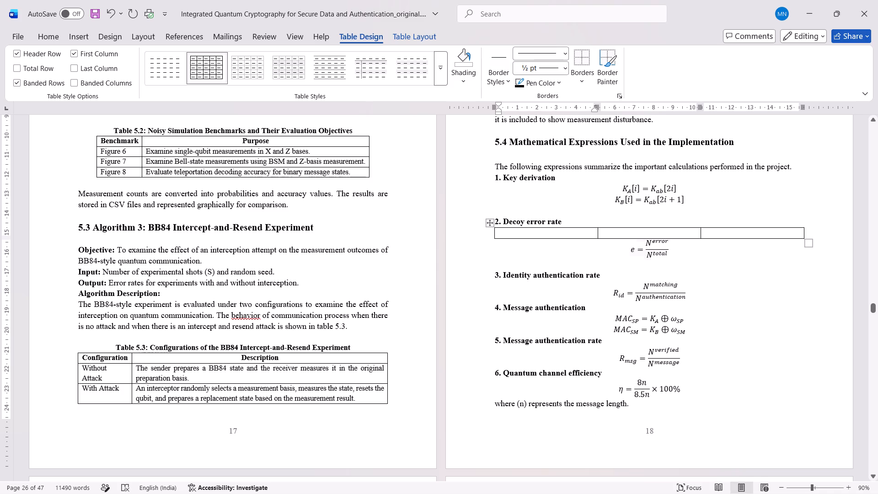
drag(677, 256, 620, 243)
key(ctrl+x)
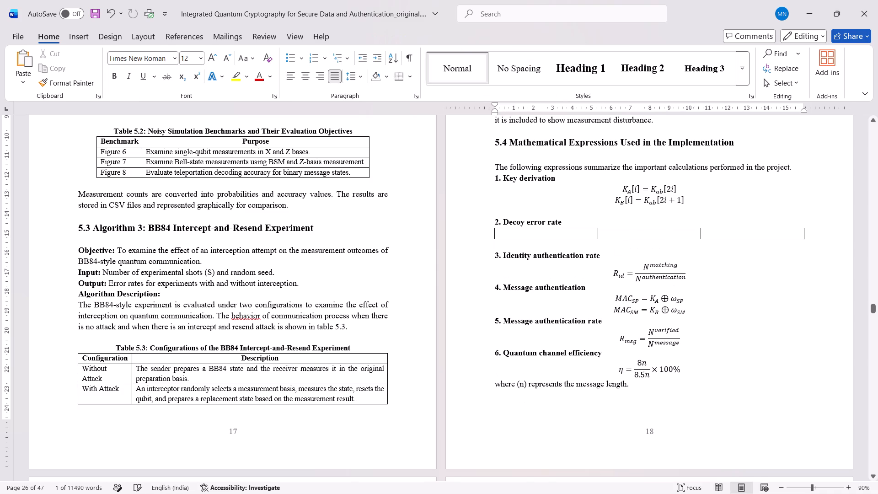
click(633, 236)
key(ctrl+v)
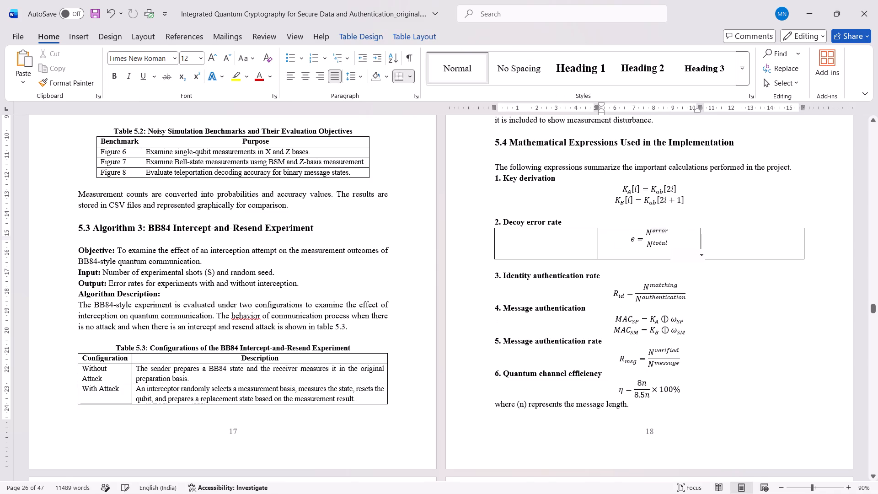
key(BackSpace)
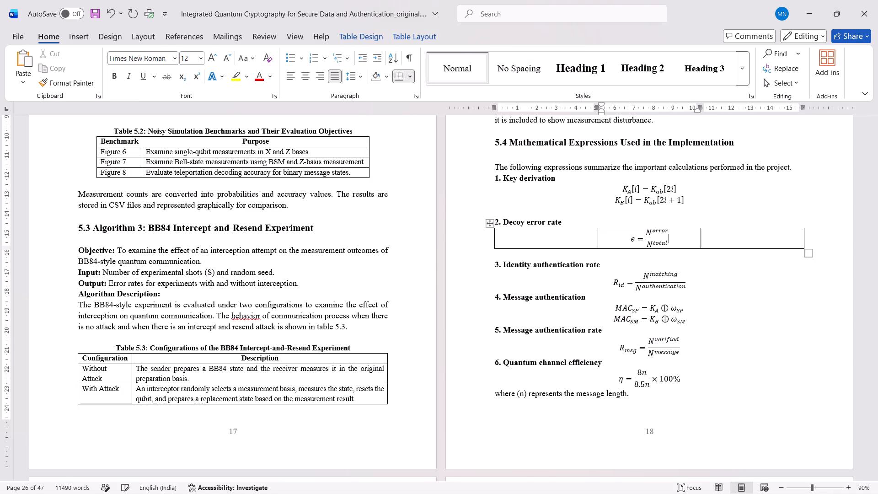
Enter the equation number (5.9) in the third cell of the decoy error rate table and right-align it.
click(781, 239)
scroll(781, 239, up, 1)
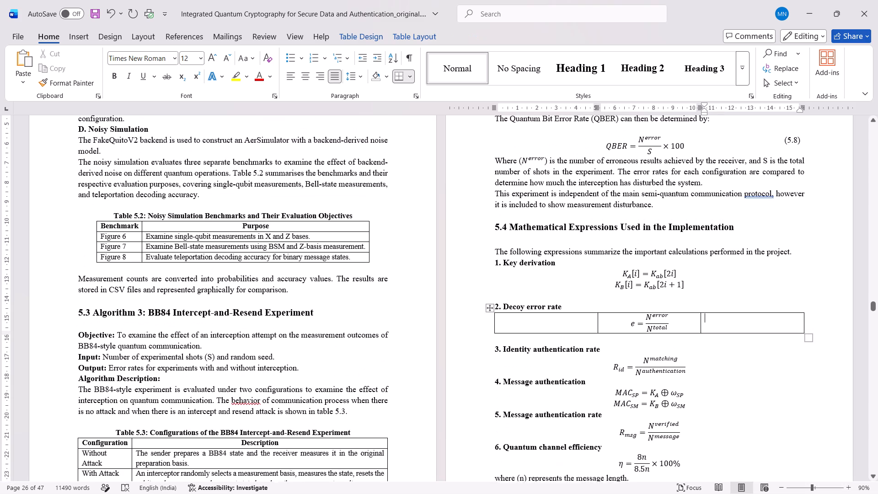
scroll(781, 239, up, 1)
key(shift+parenleft)
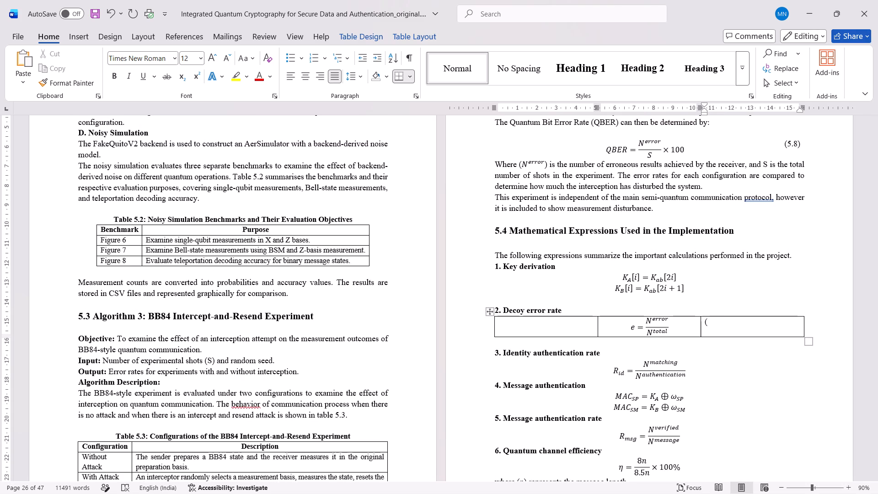
text(5.9)
key(shift+parenright)
drag(725, 322, 703, 322)
click(318, 72)
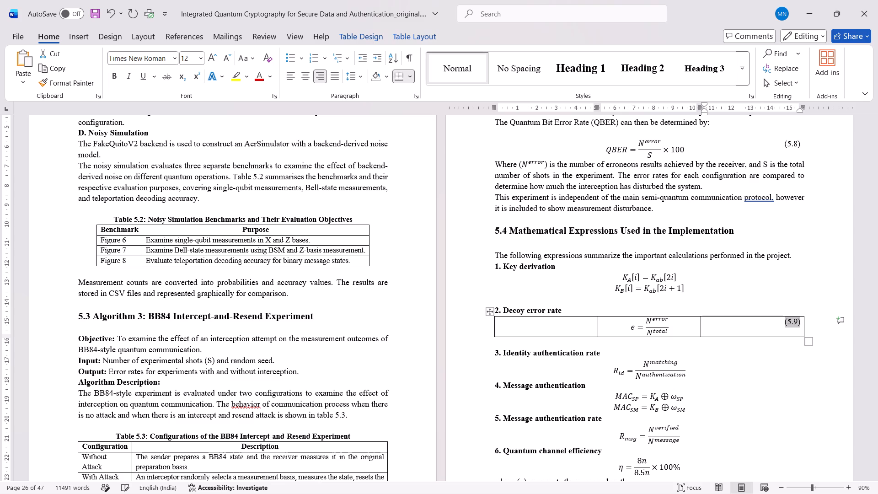
Narrow the outer columns of the decoy error rate table to widen the middle one, and centre the equation.
drag(700, 325, 750, 328)
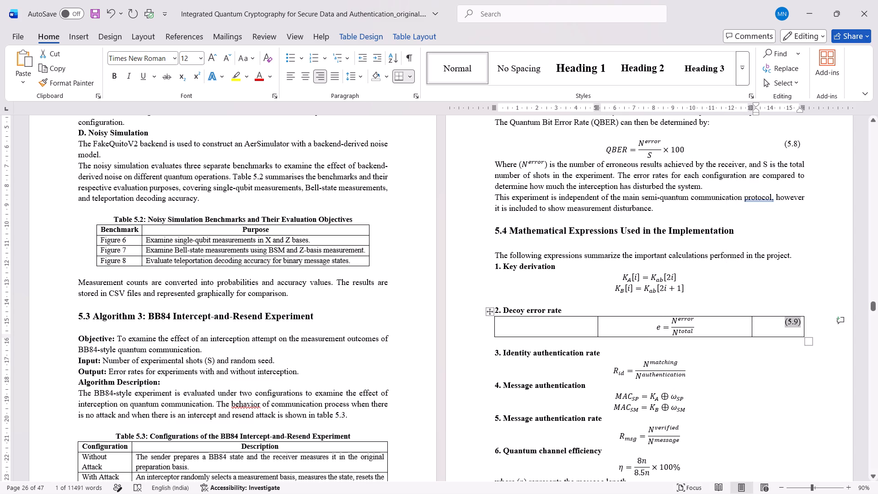
drag(597, 324, 536, 327)
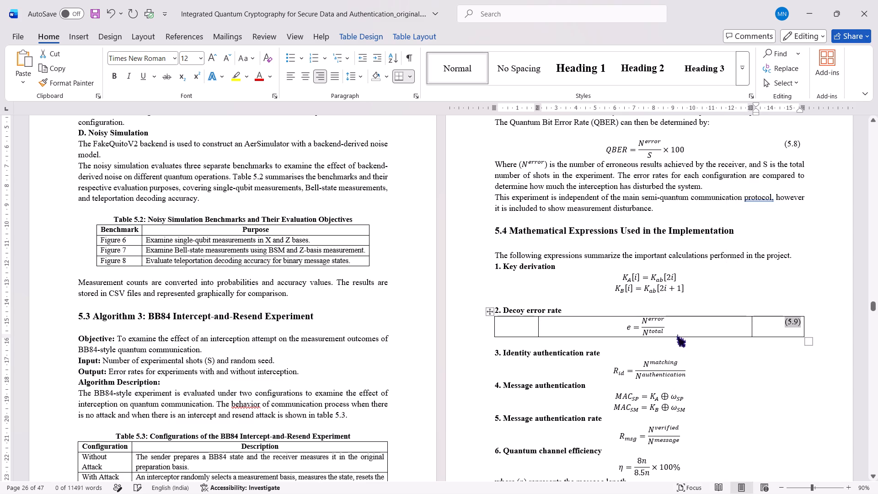
drag(674, 332, 619, 325)
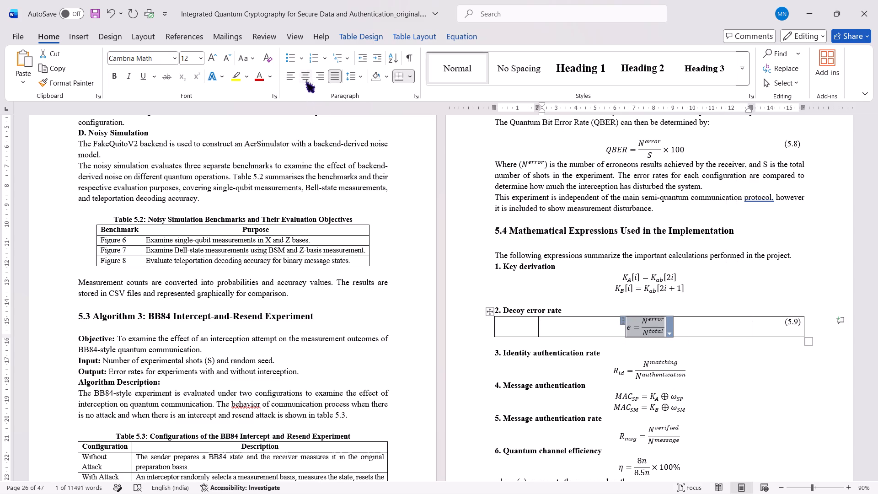
click(305, 77)
Remove all borders from the table holding the decoy error rate equation and number (5.9).
click(490, 311)
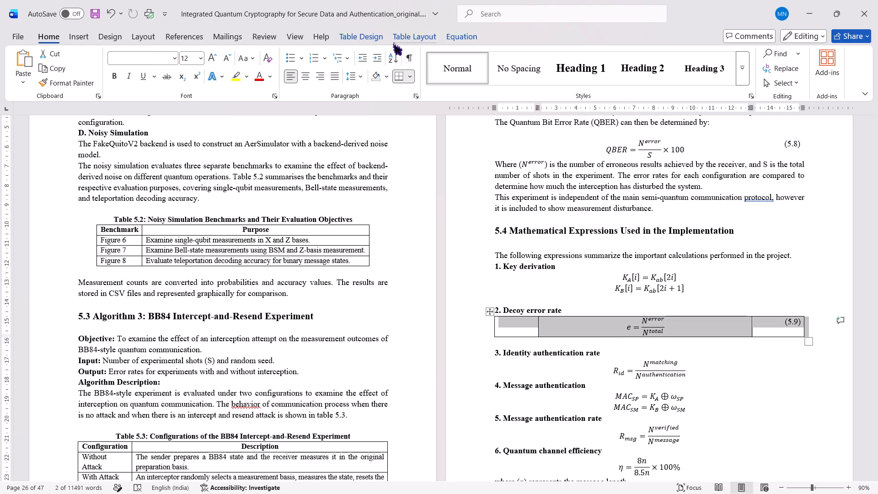
click(372, 38)
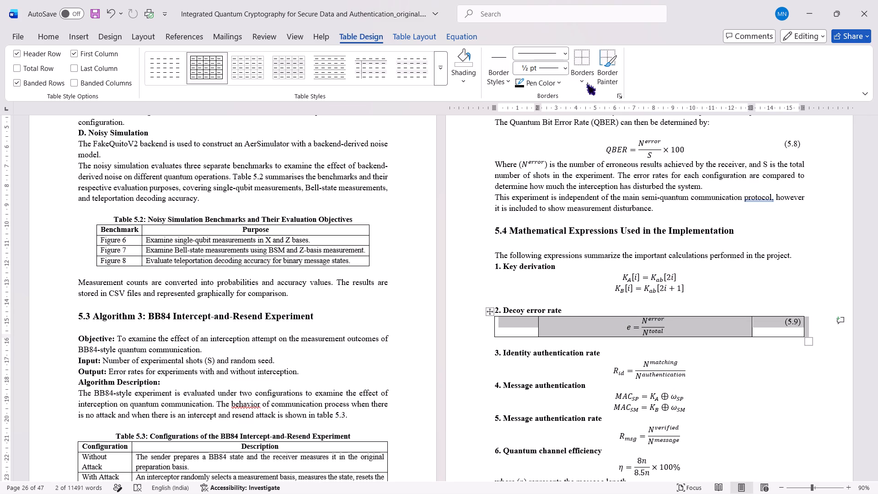
click(584, 81)
click(611, 165)
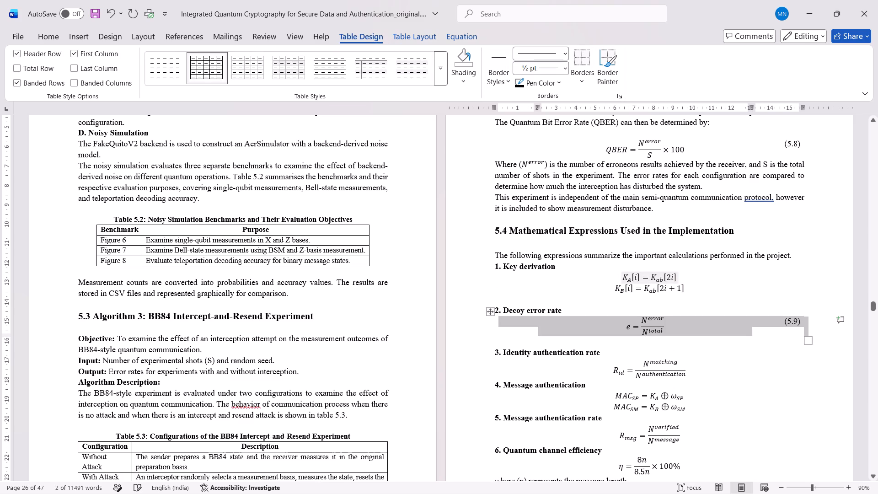
click(725, 354)
Insert a one-row, three-column table under "3. Identity authentication rate" and move its equation into the middle cell without an extra blank line.
scroll(725, 354, down, 1)
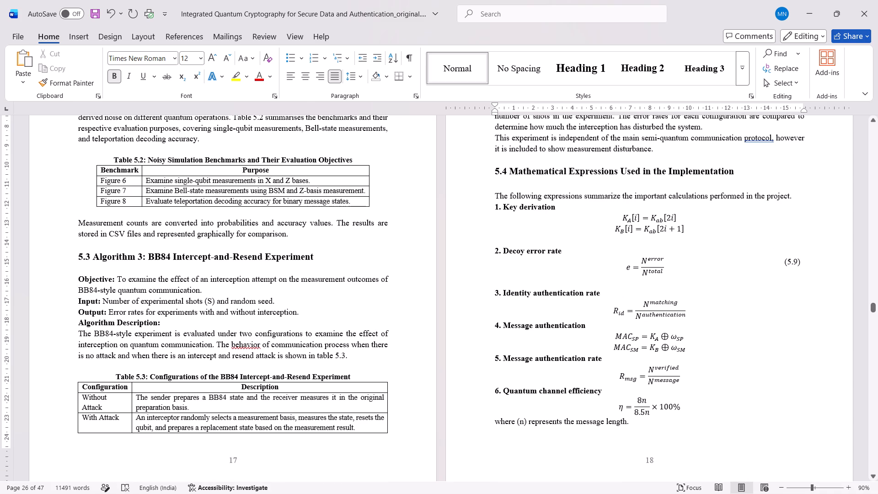
click(601, 311)
click(69, 35)
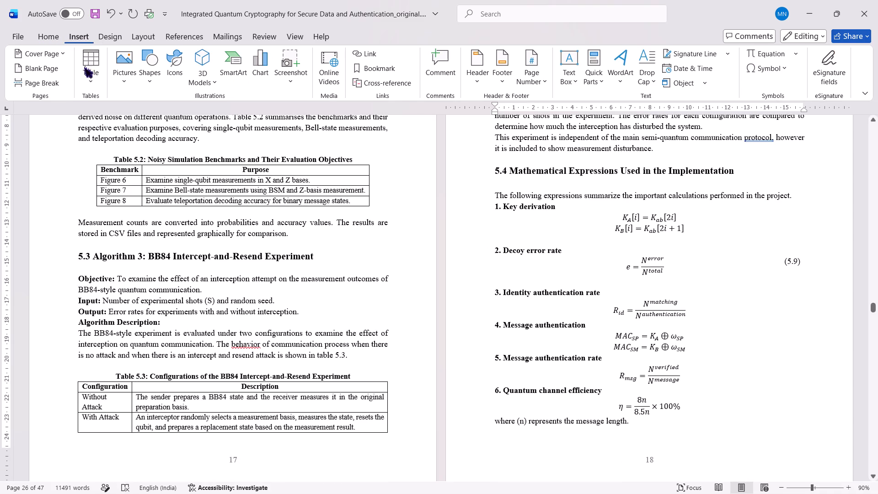
click(91, 78)
click(119, 115)
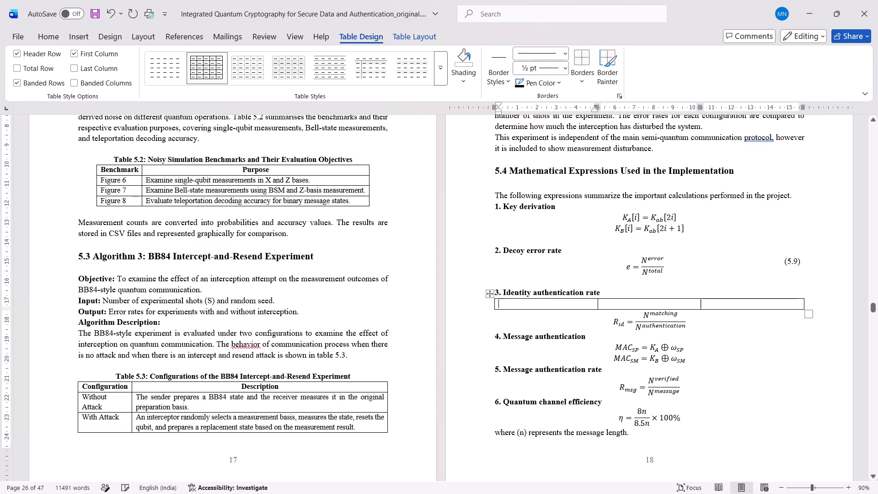
drag(693, 327, 614, 326)
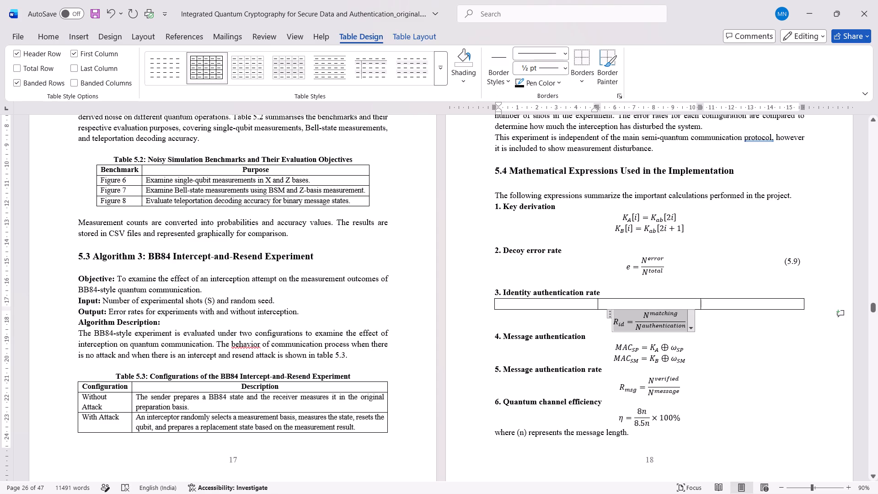
drag(614, 326, 615, 326)
key(ctrl+x)
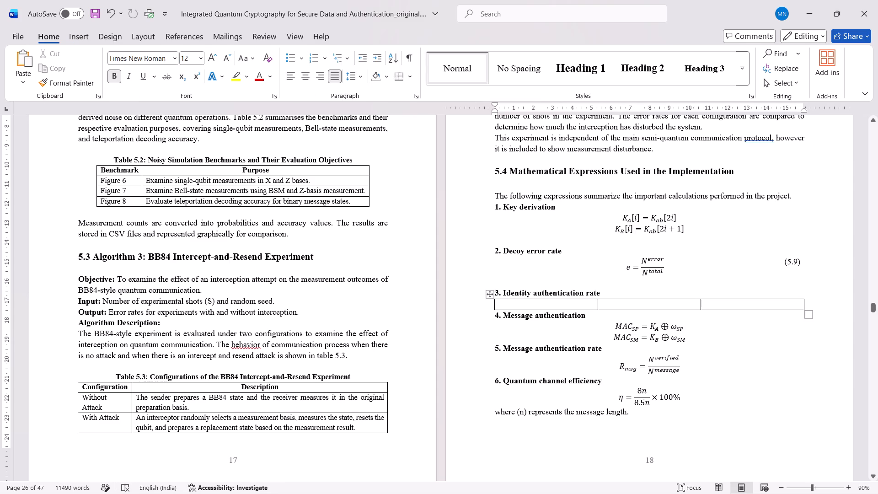
click(629, 308)
key(ctrl+v)
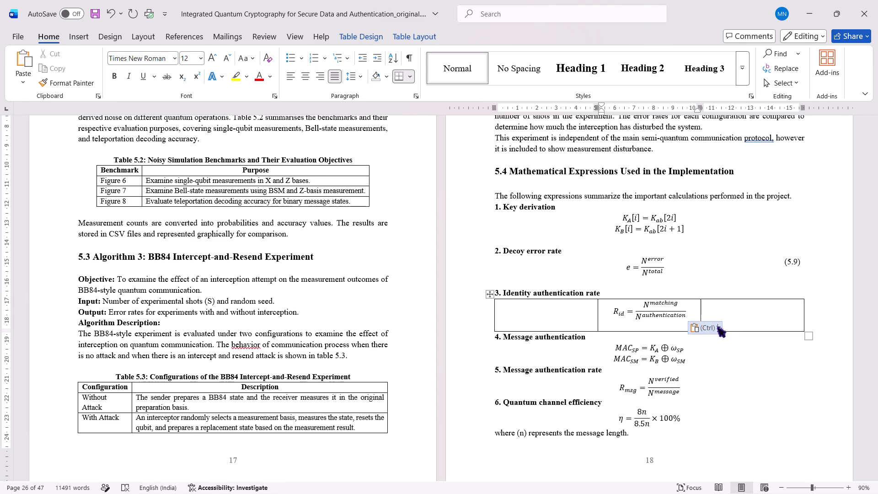
key(BackSpace)
Enter the equation number (5.10) in the third cell of the identity authentication rate table and right-align it.
click(761, 306)
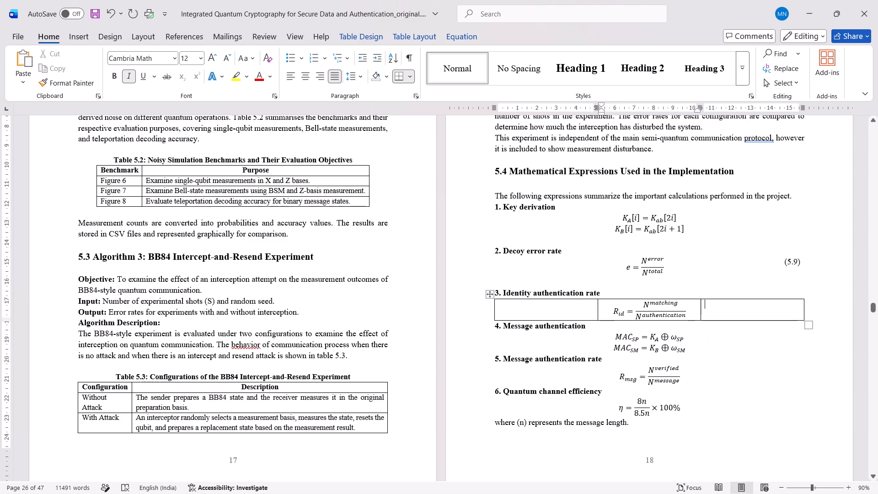
key(shift+parenleft)
text(5.10)
key(shift+parenright)
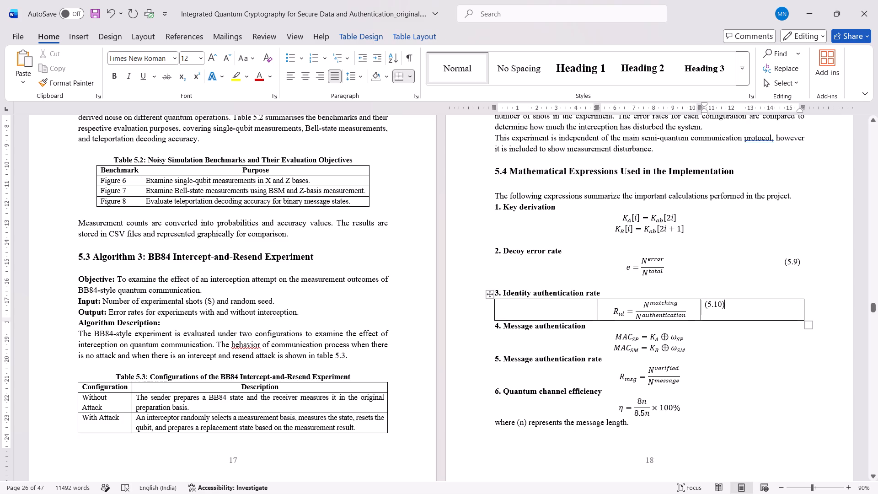
drag(730, 307, 703, 306)
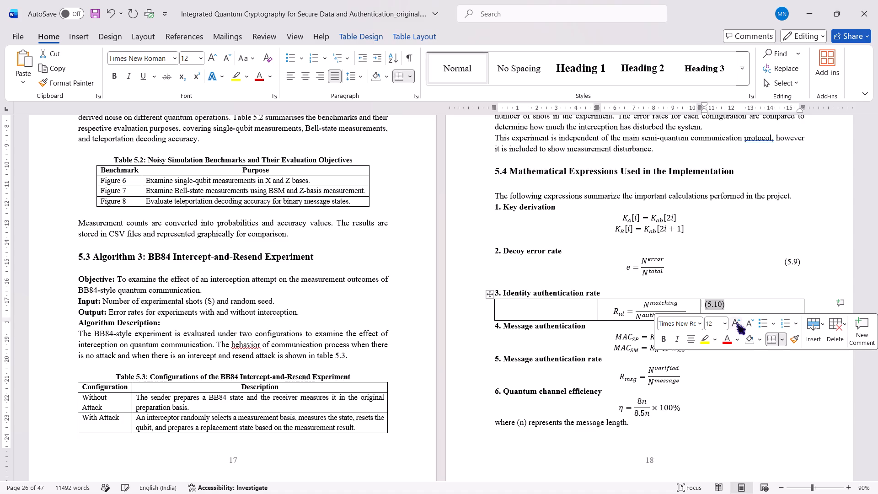
click(324, 75)
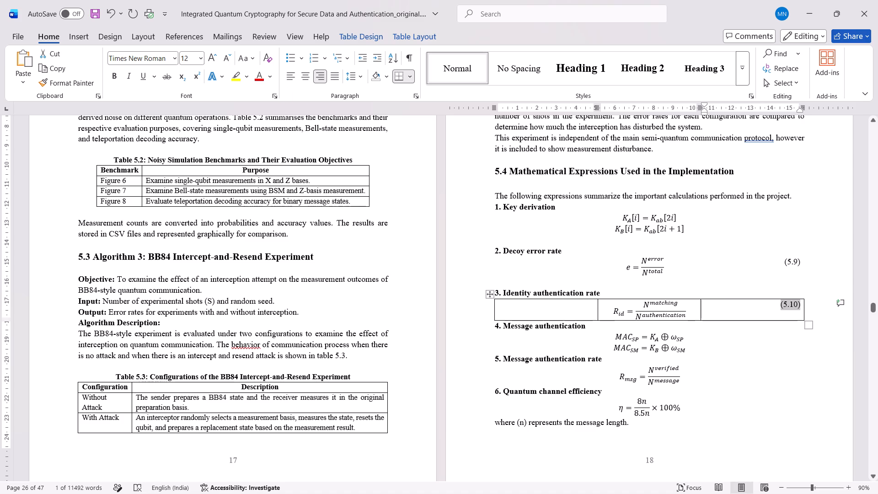
Narrow the outer columns of the identity authentication rate table so the middle equation column becomes wider.
drag(701, 307, 751, 311)
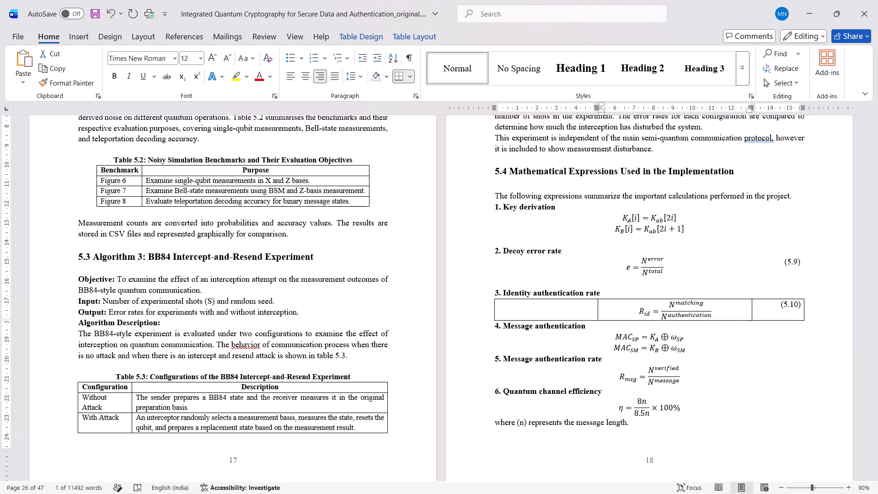
drag(597, 308, 541, 307)
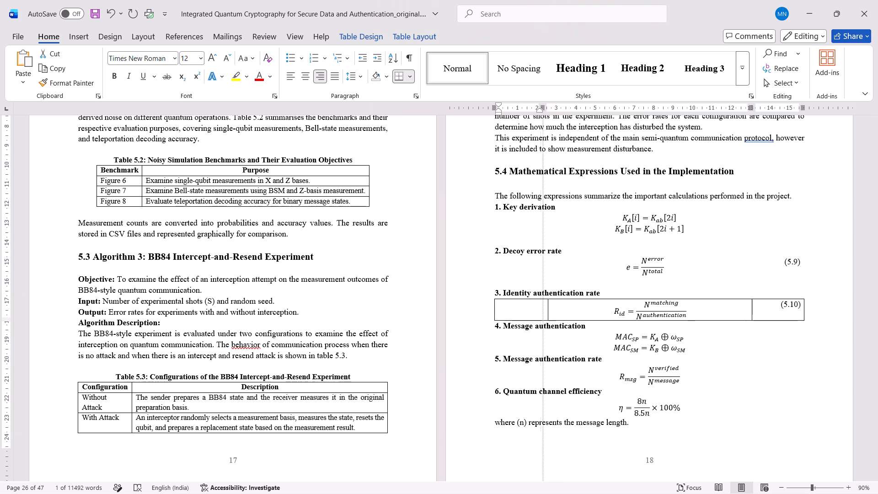
drag(541, 307, 539, 307)
Remove all borders from the table holding the identity authentication rate equation and number (5.10).
click(490, 292)
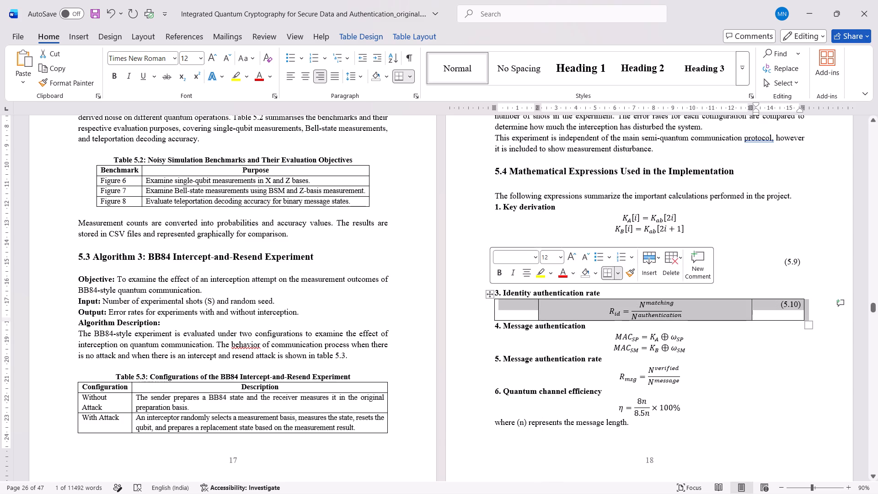
click(353, 35)
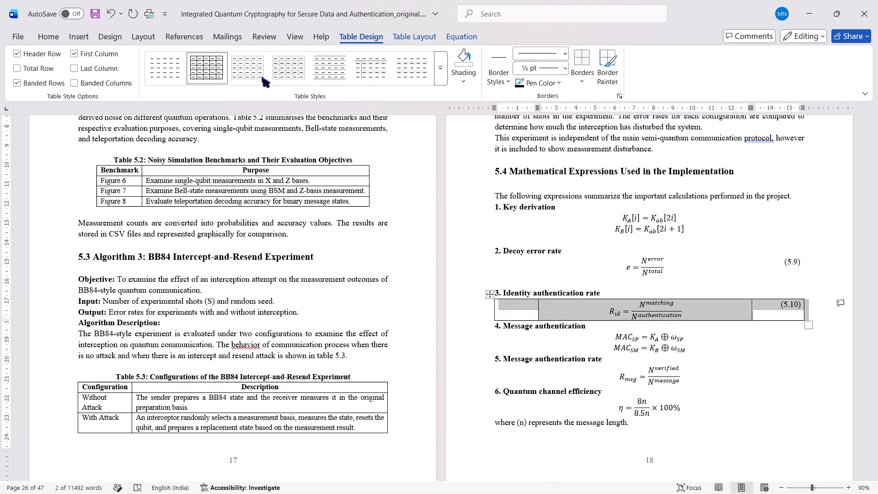
click(580, 84)
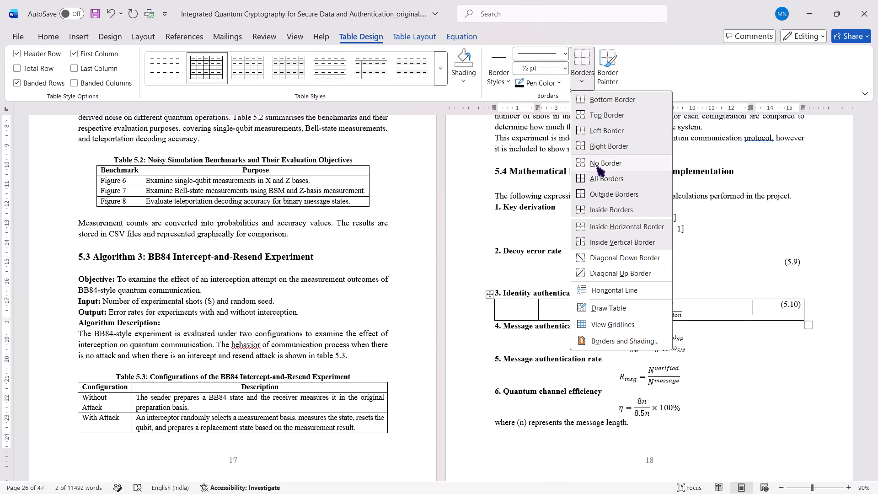
click(596, 163)
click(705, 359)
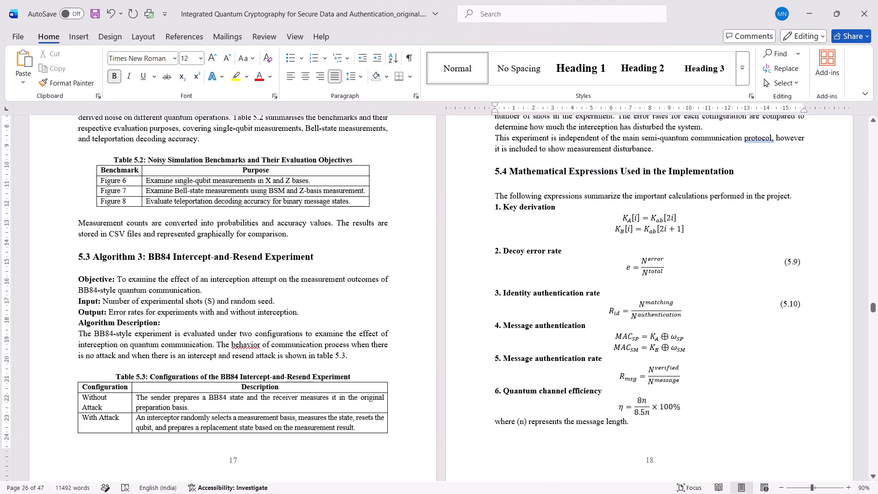
Review the numbered equations in sections 5.1 to 5.3 against the unnumbered expressions in section 5.4.
scroll(692, 351, up, 2)
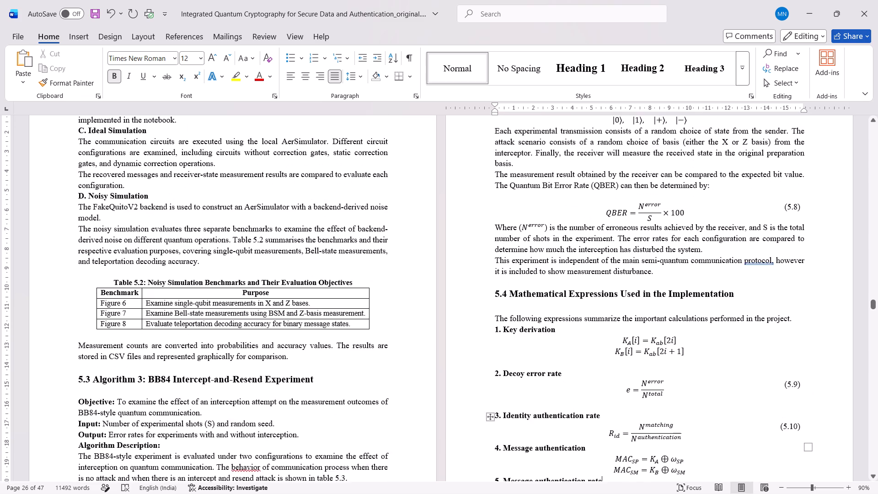
scroll(692, 351, up, 6)
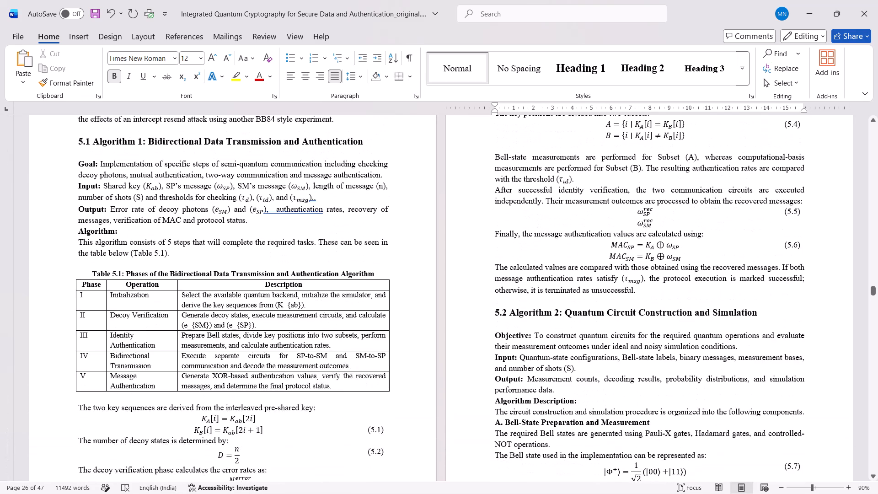
scroll(692, 351, up, 1)
scroll(692, 351, down, 1)
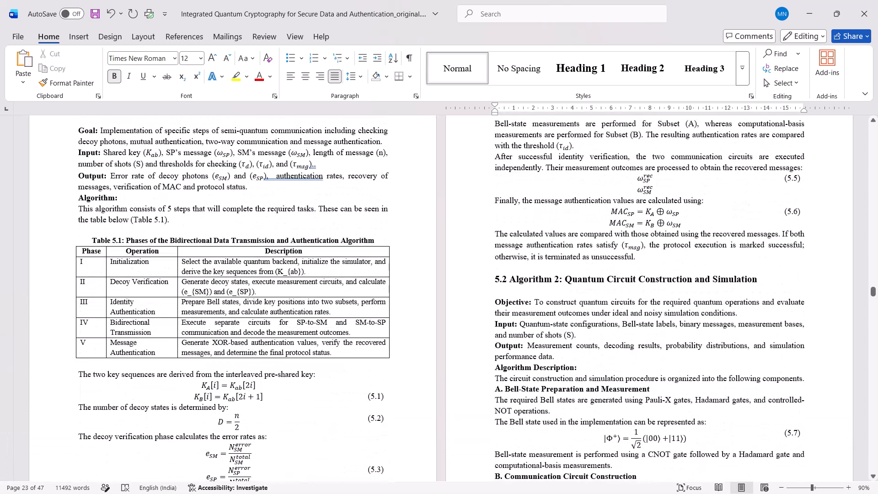
scroll(692, 351, down, 4)
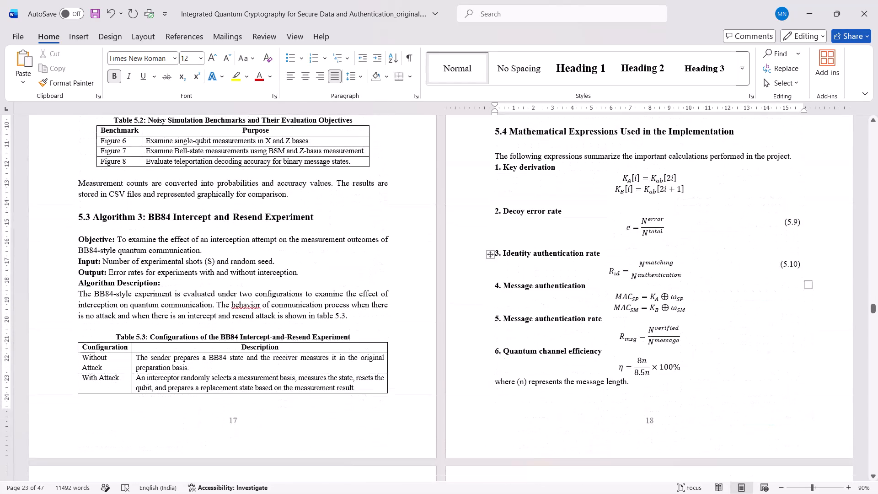
scroll(692, 351, down, 2)
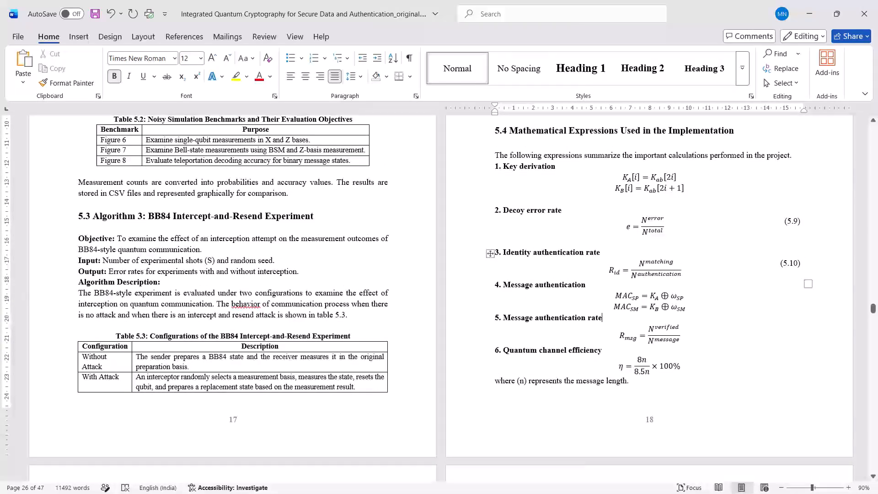
Insert a one-row, three-column table under "5. Message authentication rate" and move its equation into the middle cell without an extra blank line.
drag(687, 345, 624, 336)
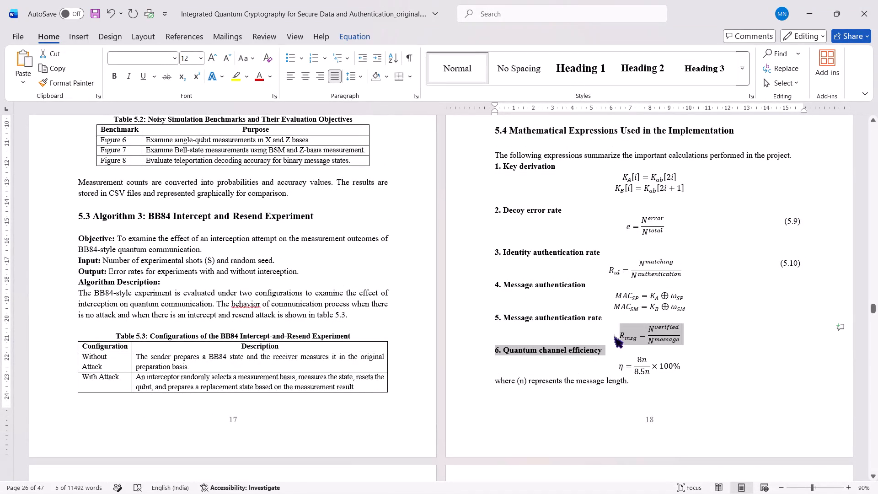
click(606, 333)
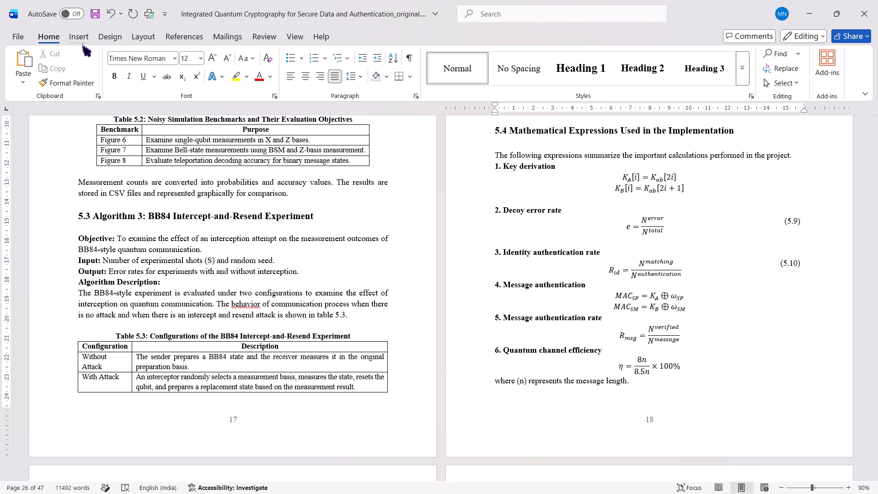
click(80, 38)
click(93, 77)
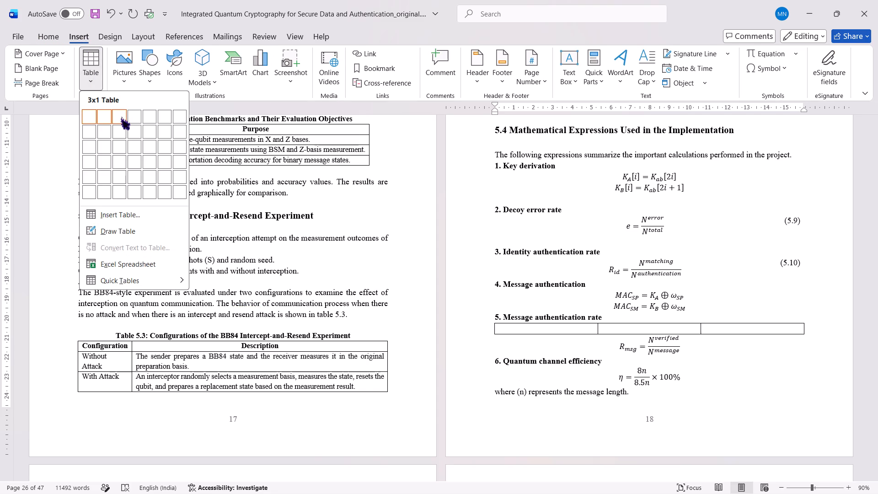
click(121, 116)
drag(691, 356, 615, 345)
click(615, 345)
drag(615, 345, 680, 345)
key(ctrl+x)
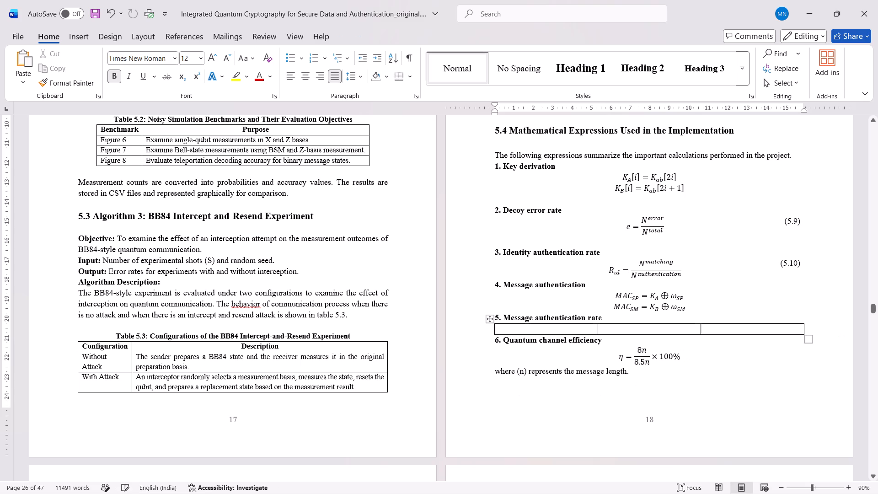
click(660, 328)
key(ctrl+v)
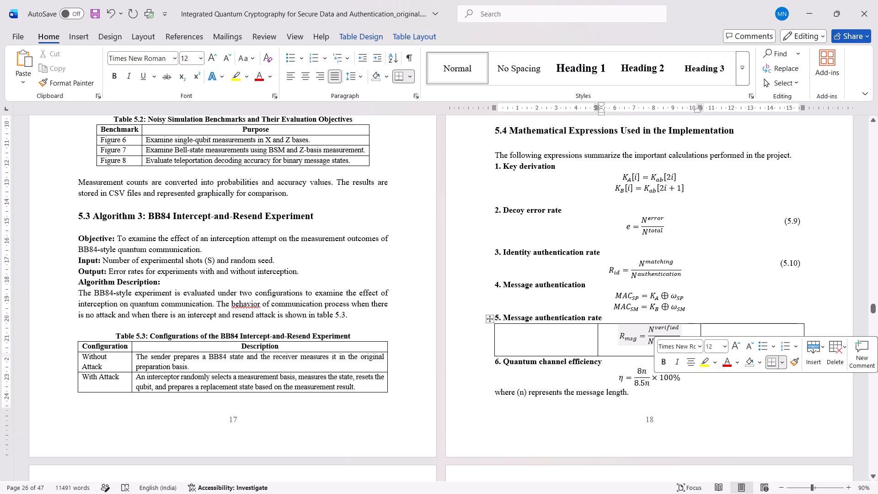
key(BackSpace)
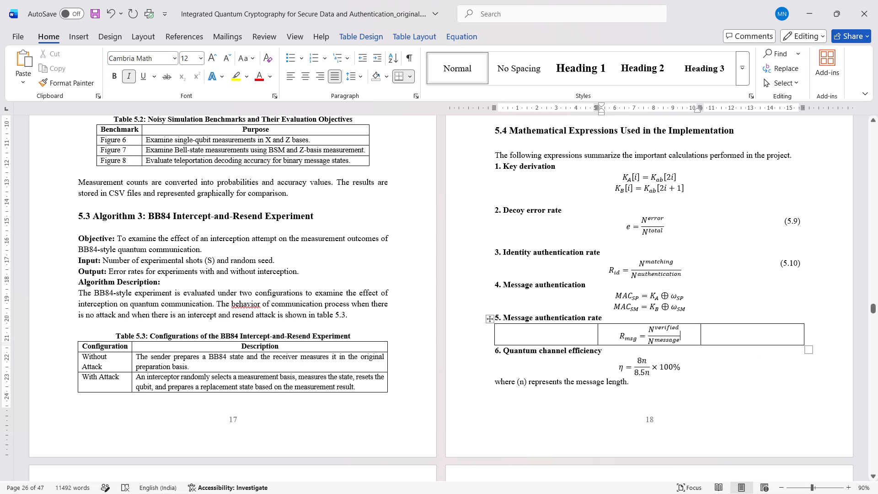
Enter the equation number (5.11) in the third cell of the message authentication rate table.
click(720, 336)
text((5.11)
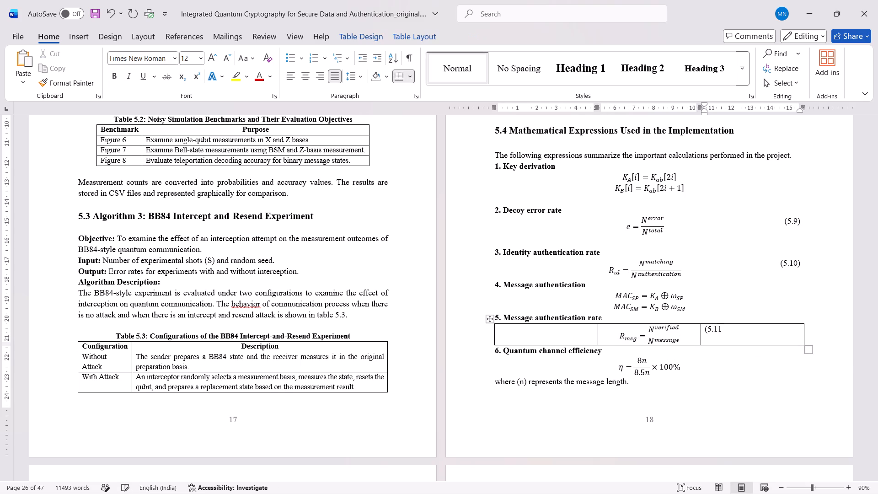
key(shift+parenright)
Narrow the outer columns of the message authentication rate table so the middle equation column becomes wider.
click(701, 334)
drag(699, 337, 731, 339)
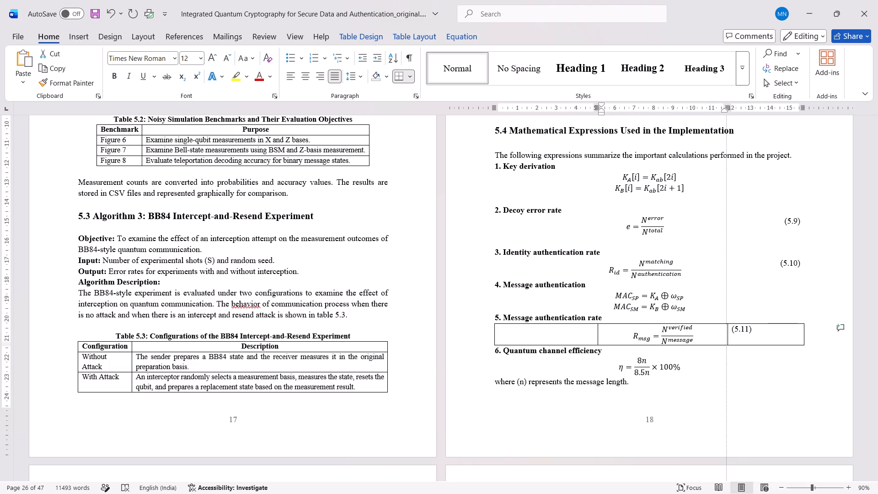
drag(731, 339, 750, 343)
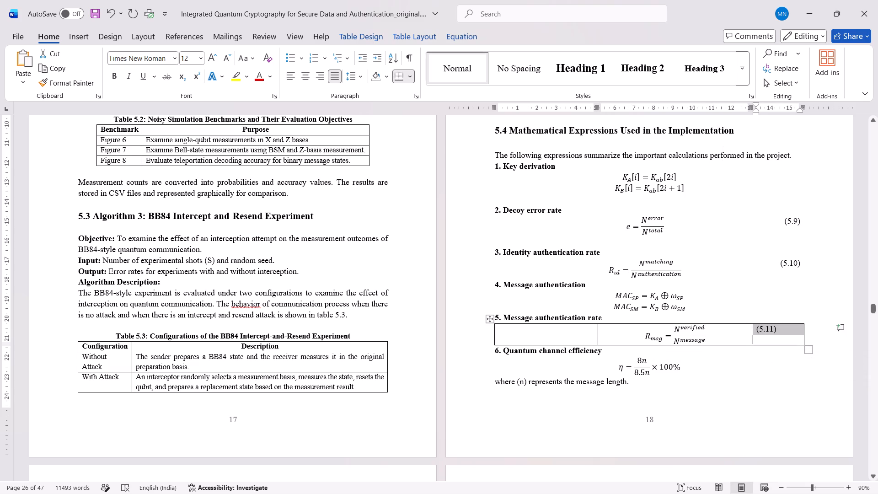
drag(598, 334, 568, 334)
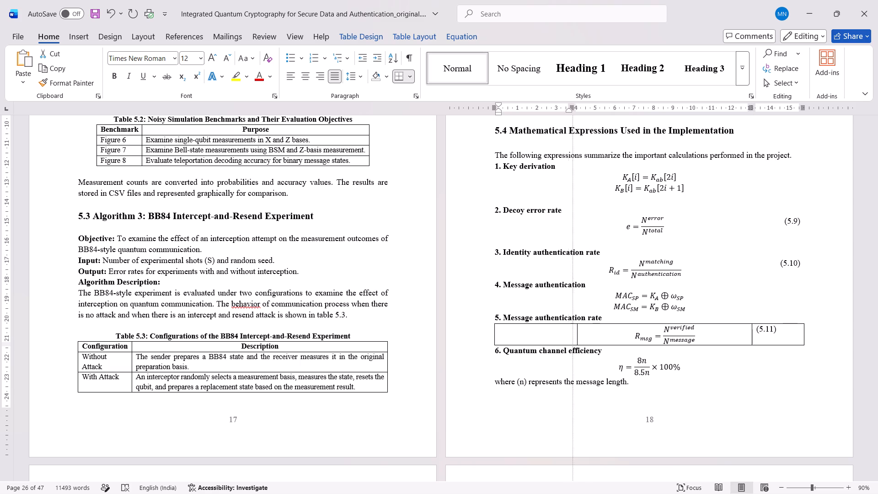
drag(568, 334, 548, 334)
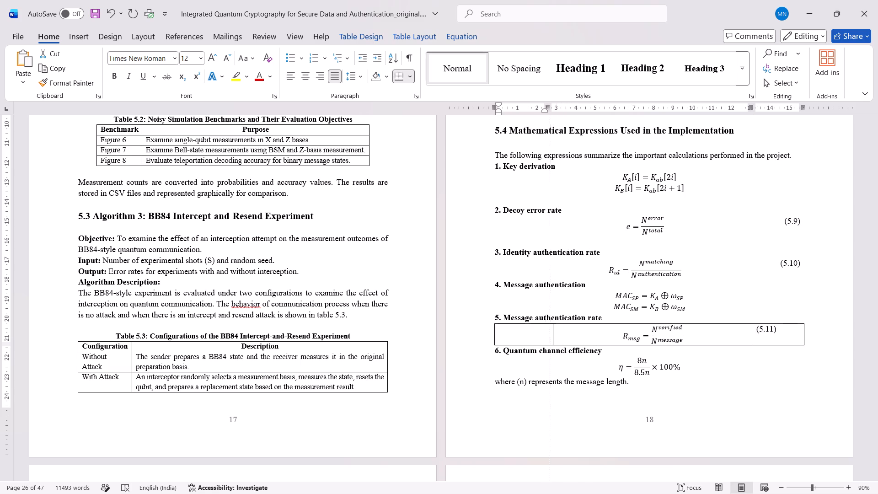
drag(548, 334, 539, 334)
Centre the message authentication rate equation in its cell and right-align its number (5.11).
click(704, 332)
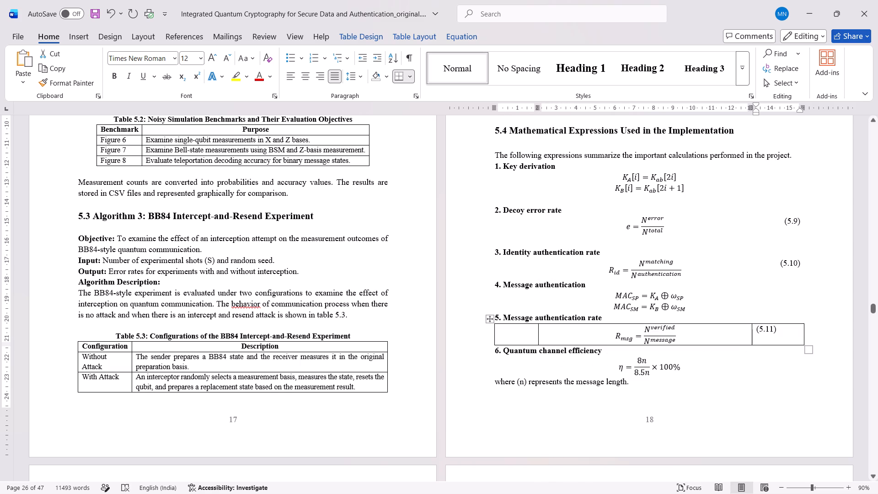
drag(697, 340, 613, 338)
click(305, 74)
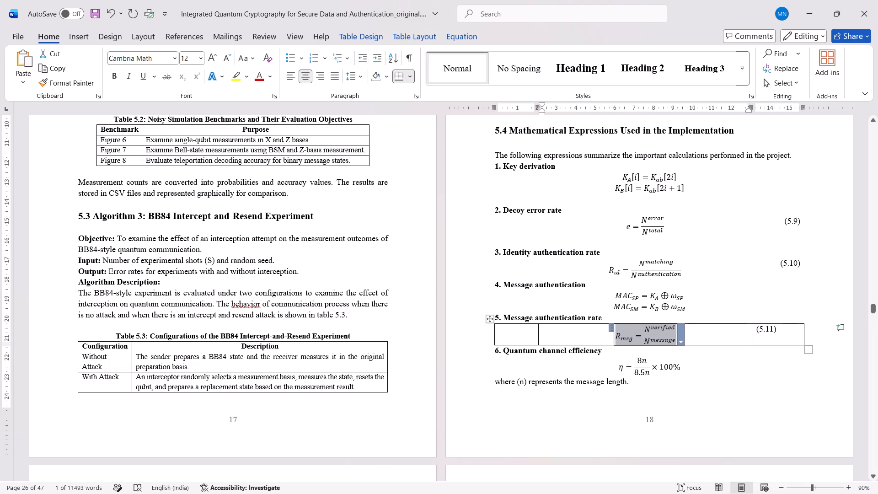
drag(781, 330, 755, 330)
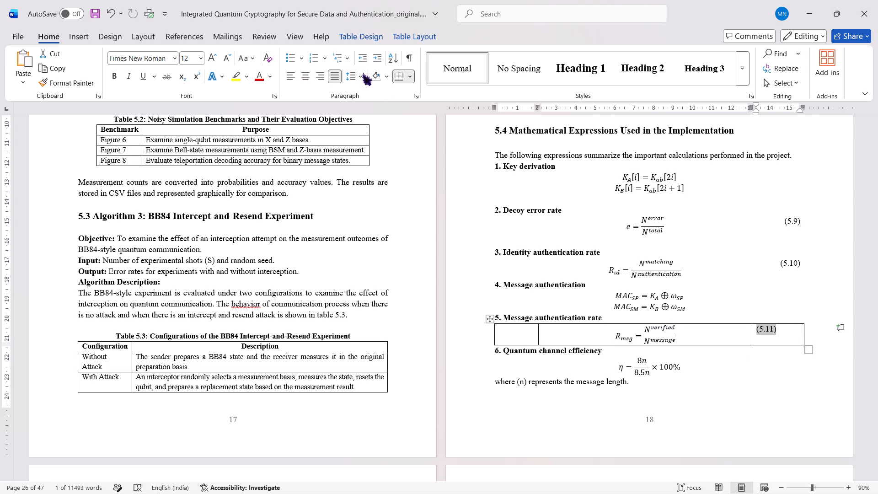
click(318, 74)
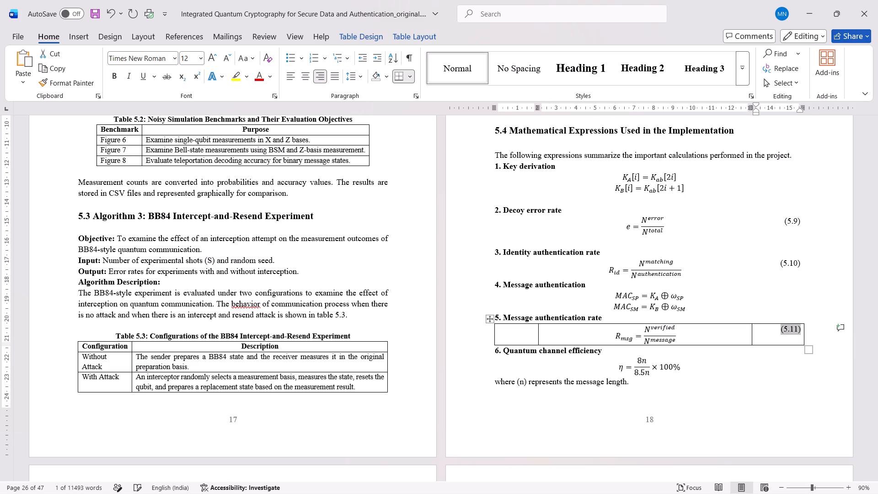
Remove all borders from the table holding the message authentication rate equation and number (5.11).
click(489, 319)
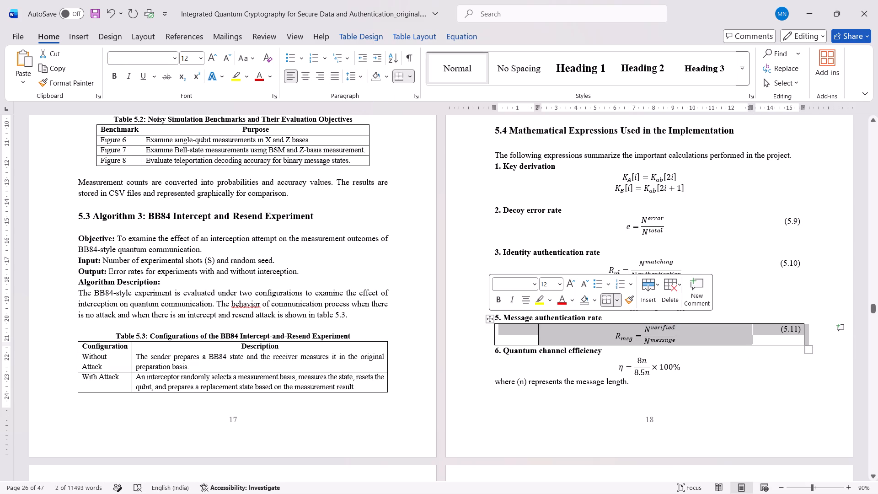
click(380, 36)
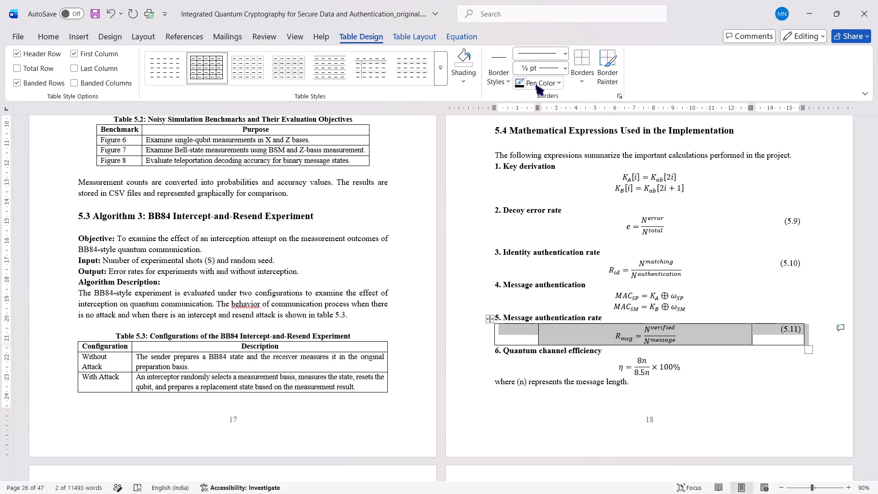
click(577, 80)
click(600, 162)
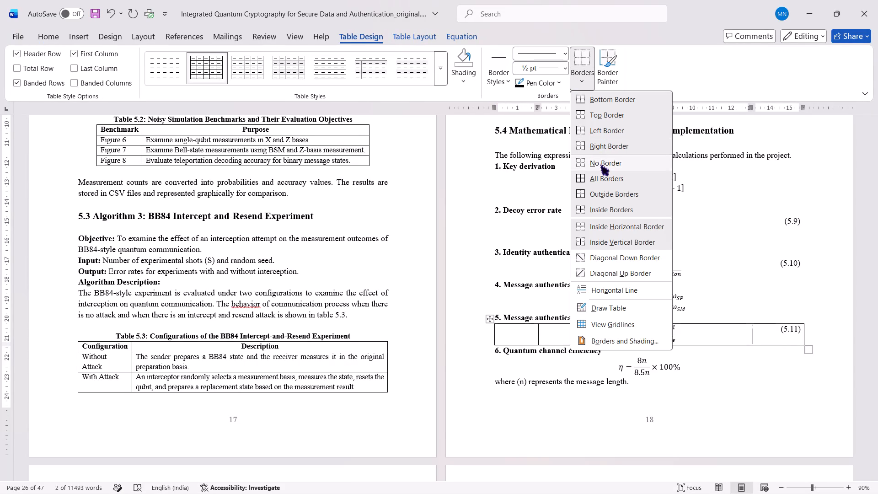
click(702, 394)
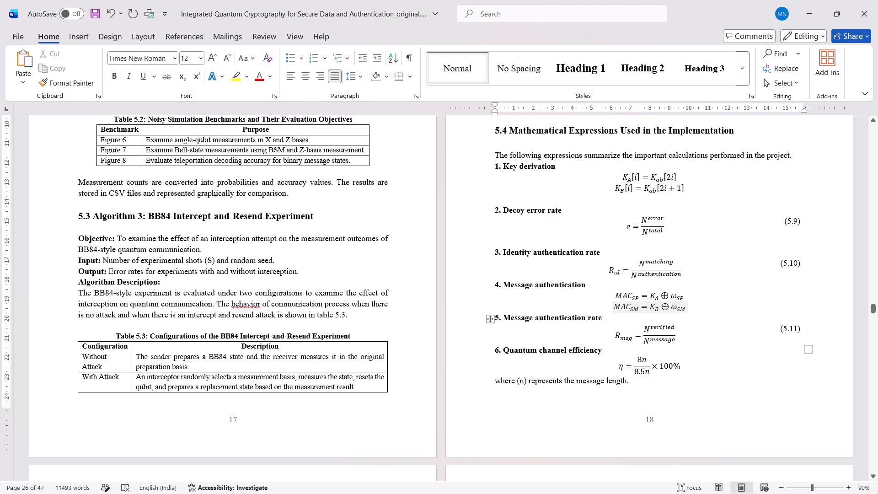
click(707, 394)
Insert a one-row, three-column table under "6. Quantum channel efficiency" and move its equation into the middle cell without an extra blank line.
click(607, 368)
click(84, 38)
click(89, 81)
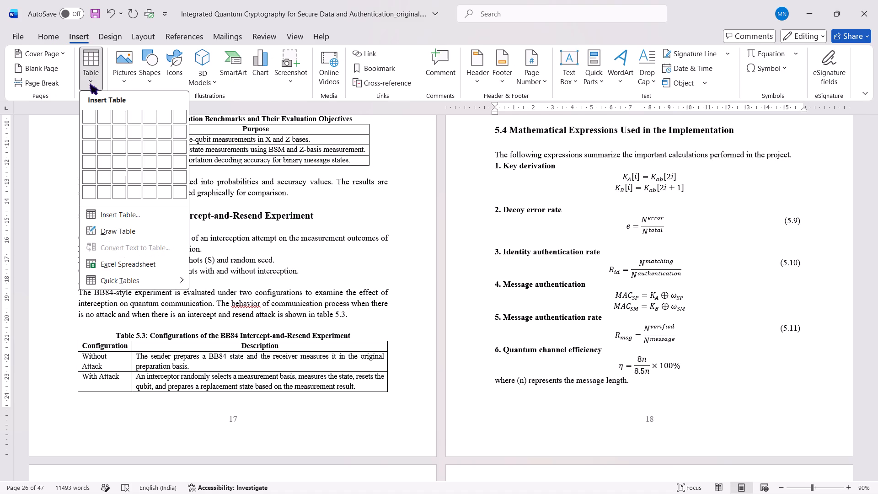
click(122, 113)
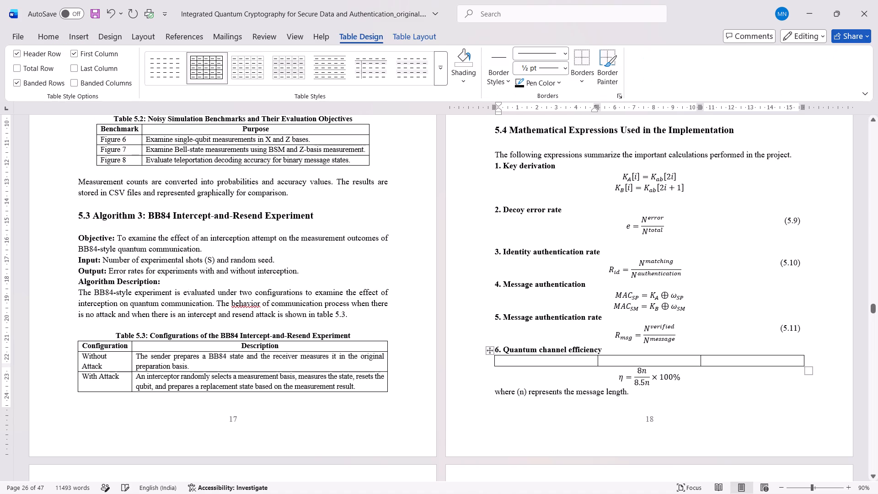
drag(683, 380, 616, 378)
key(ctrl+x)
click(629, 360)
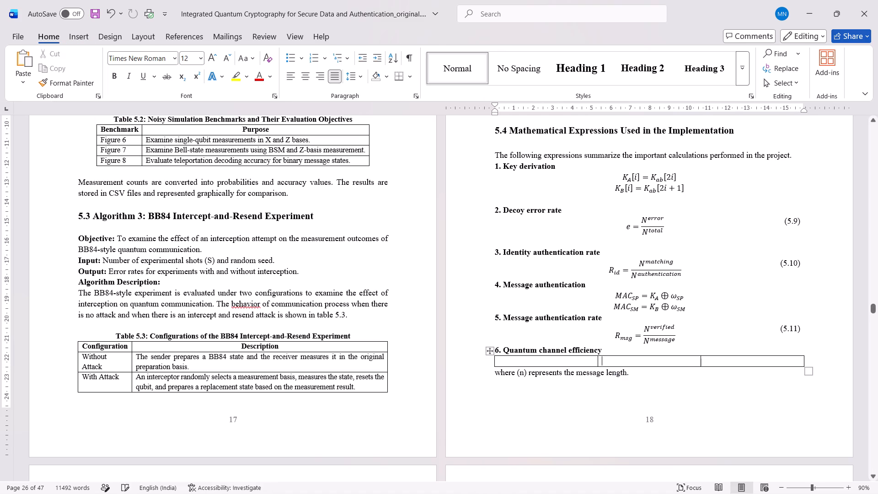
key(ctrl+v)
key(BackSpace)
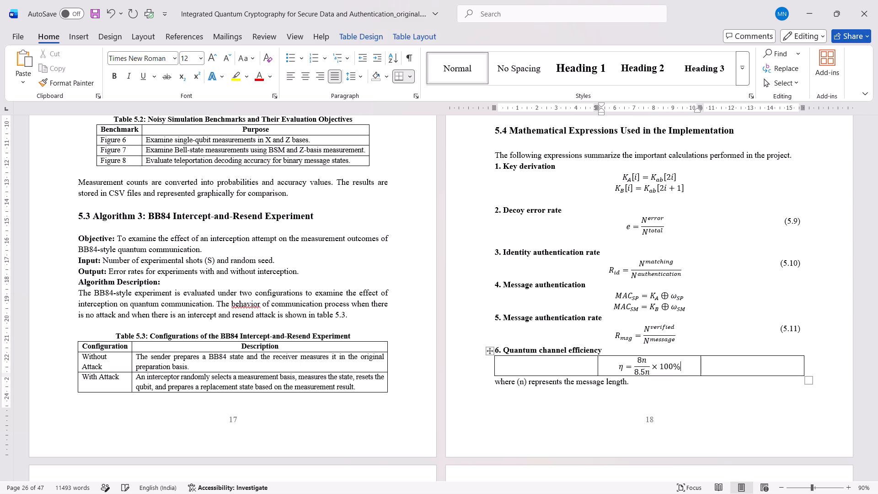
Enter the number (5.12) in the third cell beside the quantum channel efficiency equation and right-align it.
click(747, 371)
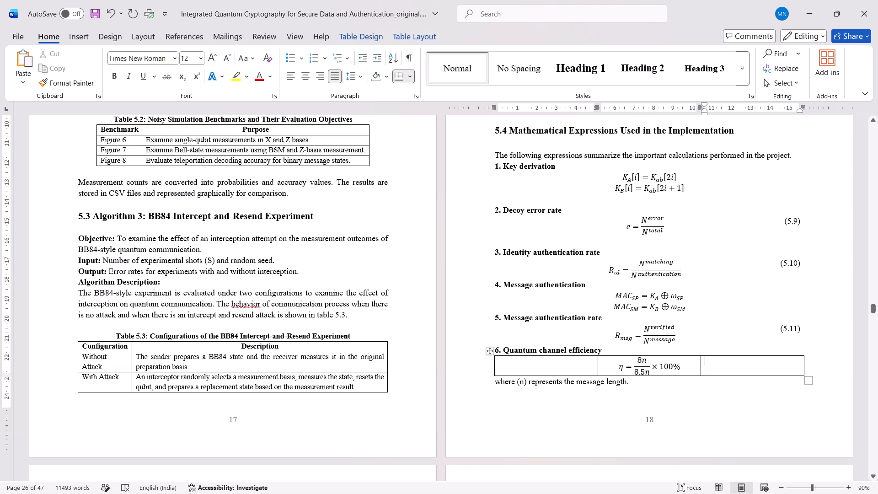
text((5.12)
key(shift+parenright)
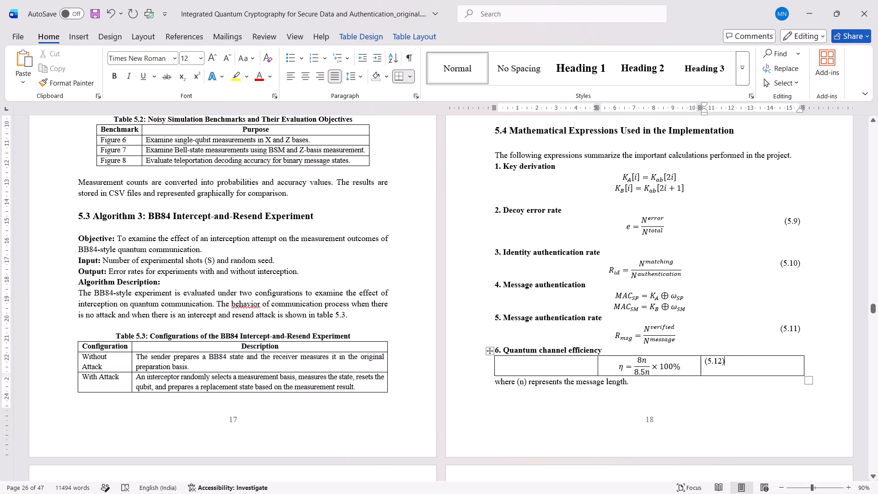
drag(728, 362, 706, 363)
drag(728, 362, 701, 362)
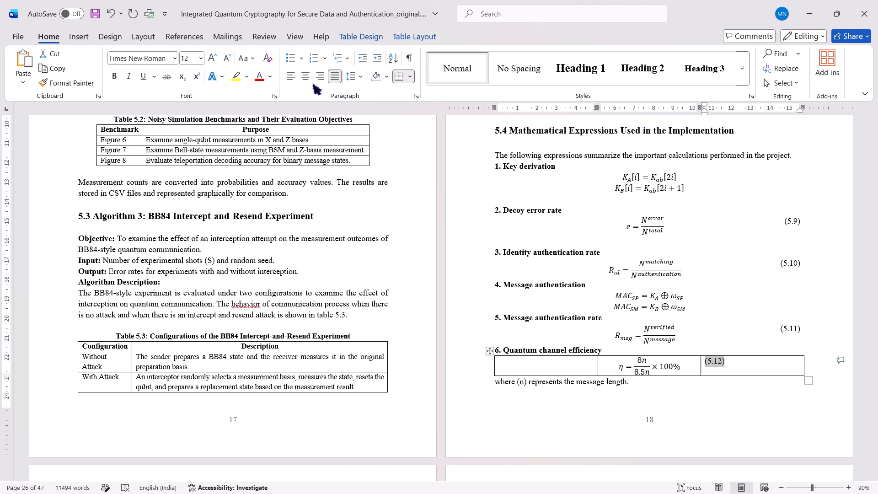
click(317, 77)
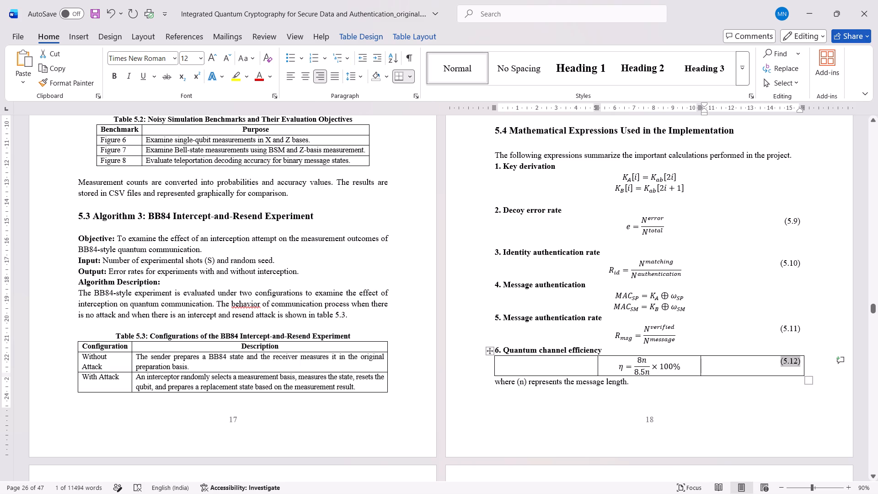
Narrow the outer columns of the quantum channel efficiency table so the middle equation column becomes wider.
drag(700, 366, 753, 367)
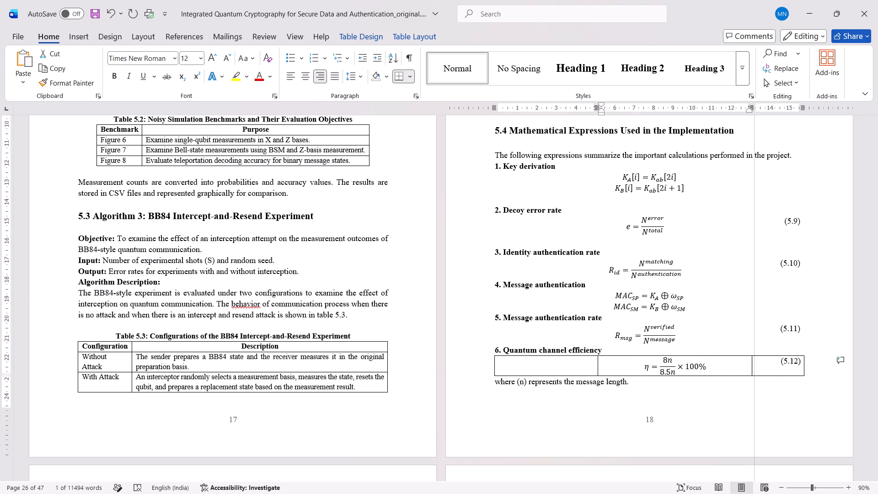
drag(753, 367, 750, 367)
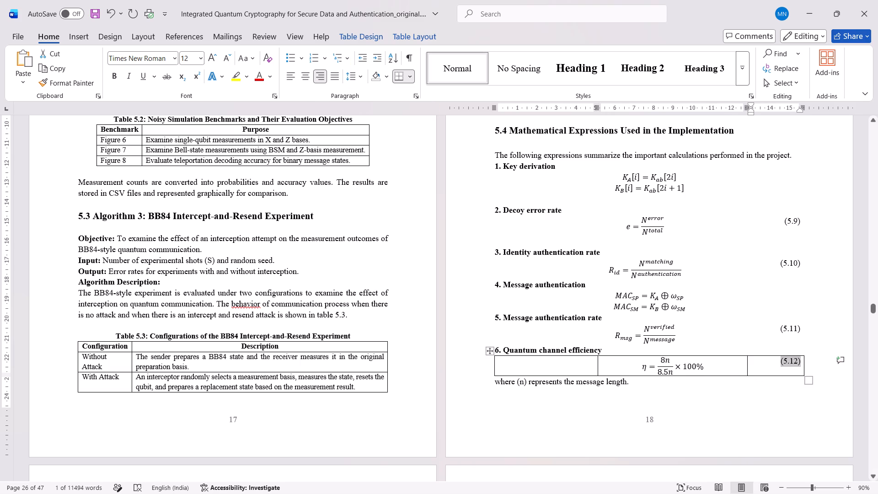
double_click(750, 364)
click(747, 364)
drag(747, 364, 752, 364)
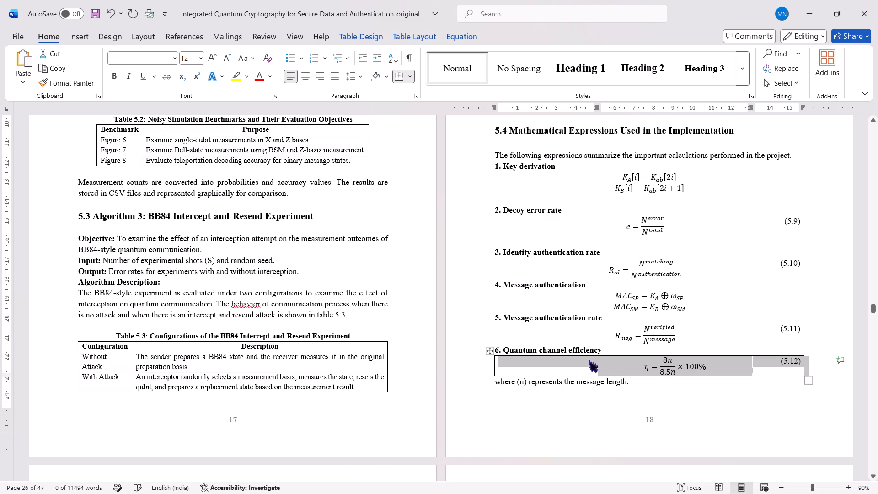
click(599, 363)
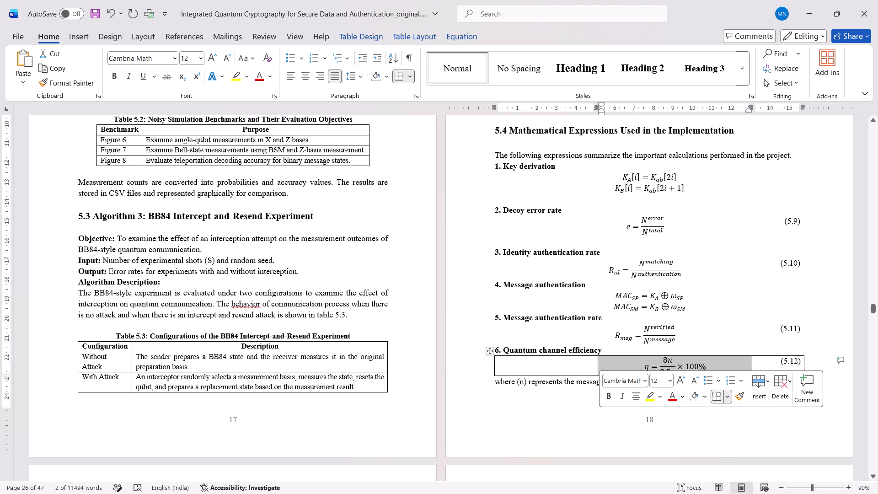
drag(597, 364, 538, 364)
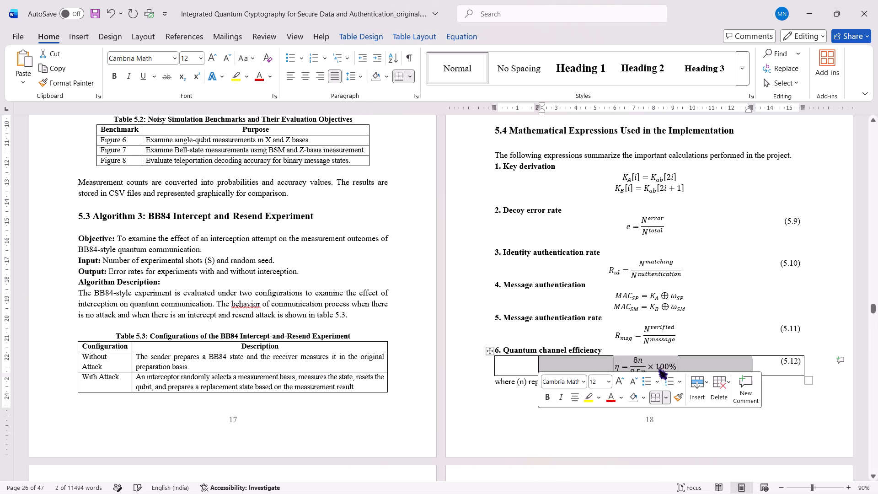
Centre the quantum channel efficiency equation in its middle cell.
click(697, 360)
drag(685, 369, 623, 369)
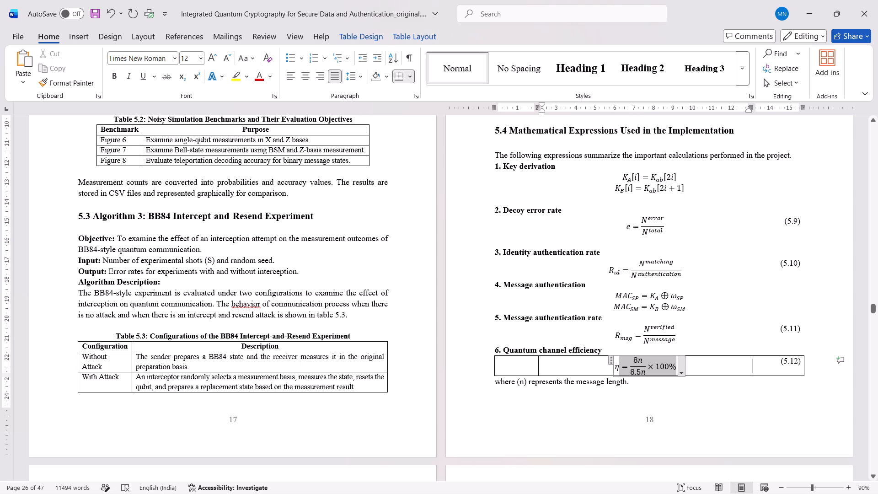
drag(623, 369, 609, 369)
click(304, 75)
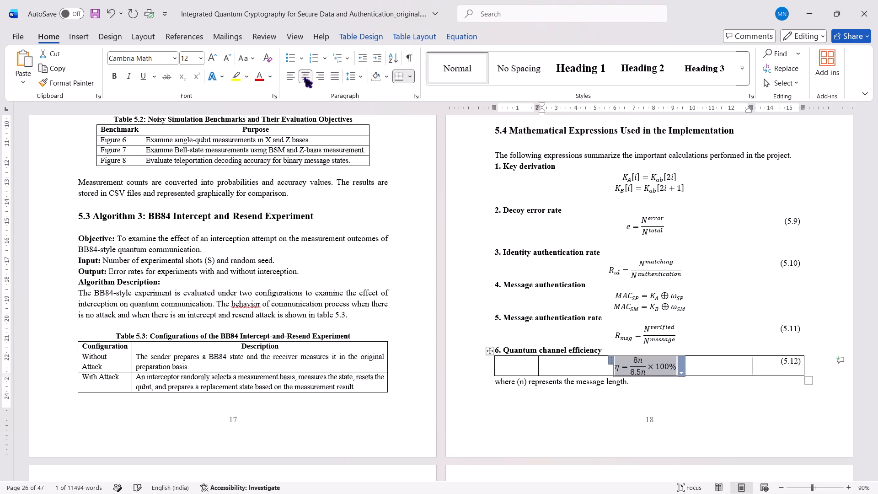
Remove all borders from the table holding the quantum channel efficiency equation and number (5.12).
click(492, 350)
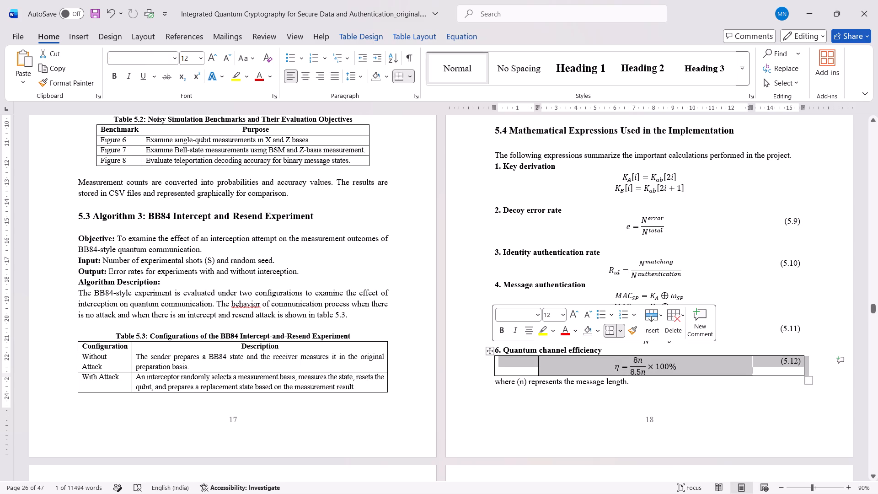
click(491, 350)
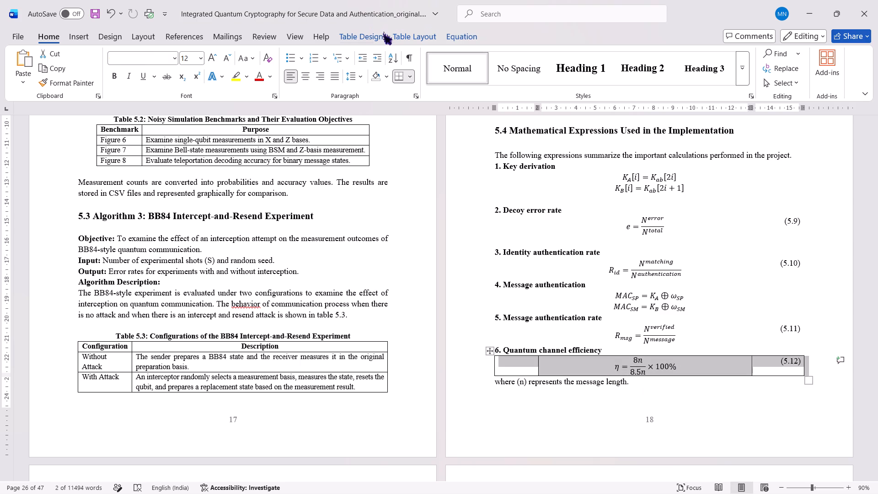
click(371, 35)
click(576, 76)
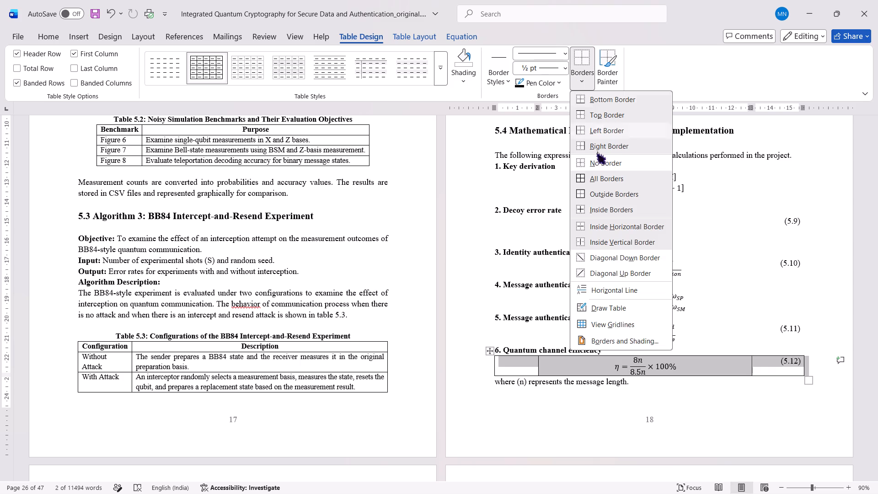
click(604, 165)
click(706, 410)
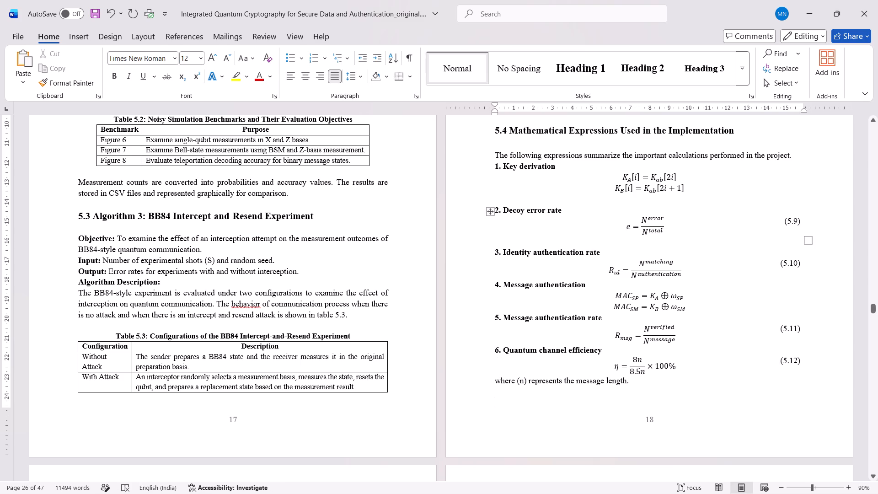
Insert a one-row, three-column table above the two equations under "1. Key derivation".
click(602, 178)
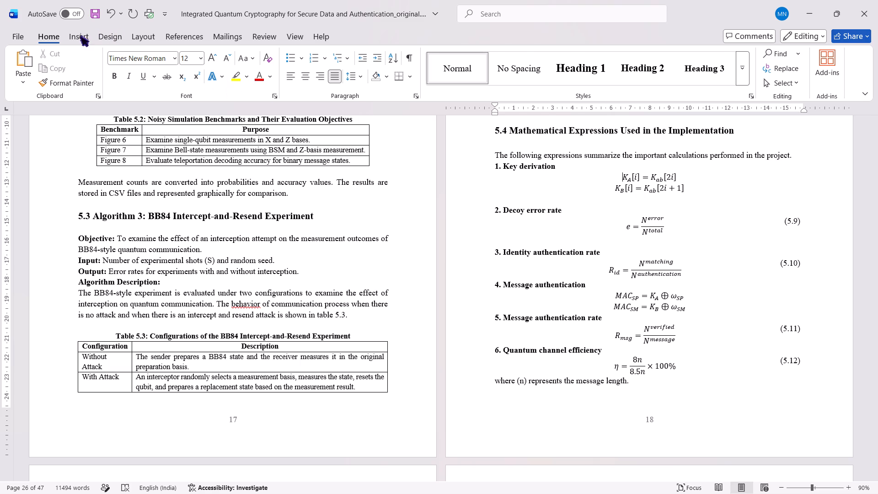
click(80, 33)
click(91, 75)
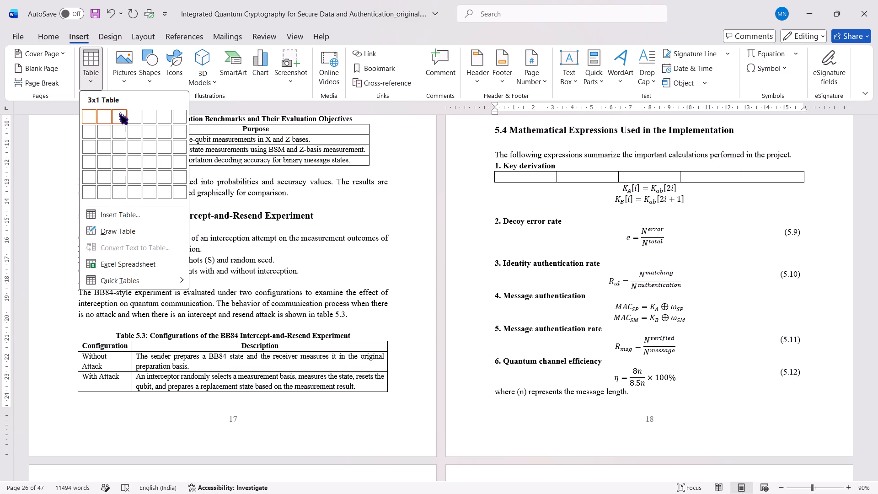
click(120, 112)
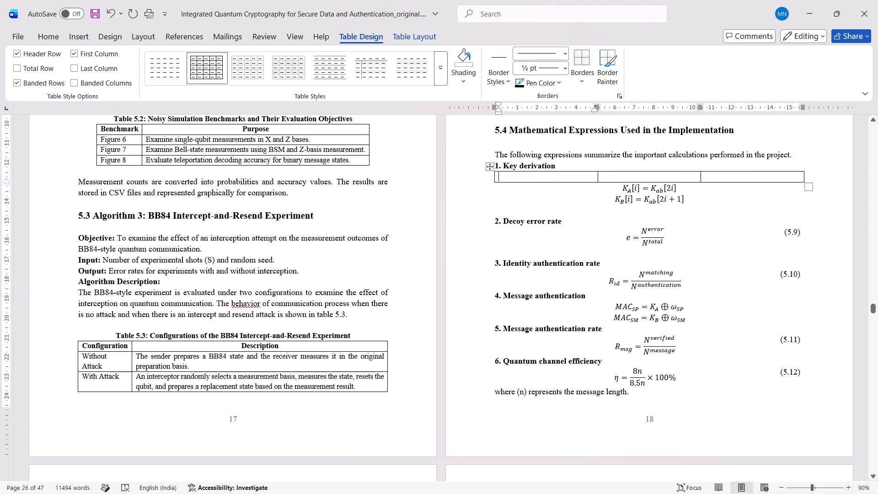
Move both key derivation equations into the middle cell of the new table and remove the extra blank line.
drag(692, 200, 636, 193)
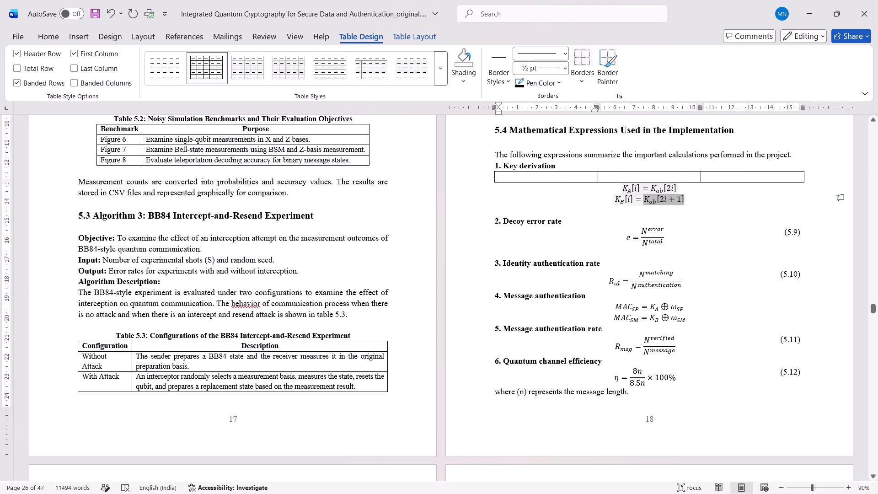
drag(636, 193, 617, 191)
key(ctrl+x)
click(634, 178)
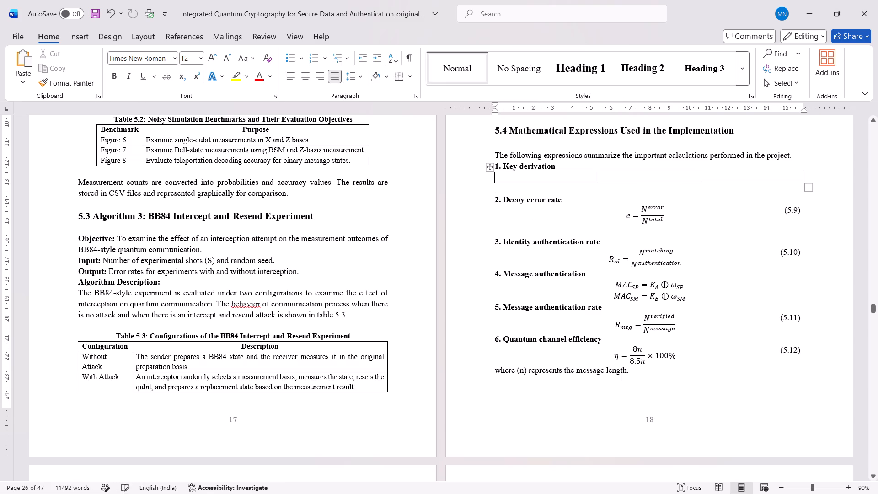
key(ctrl+v)
key(BackSpace)
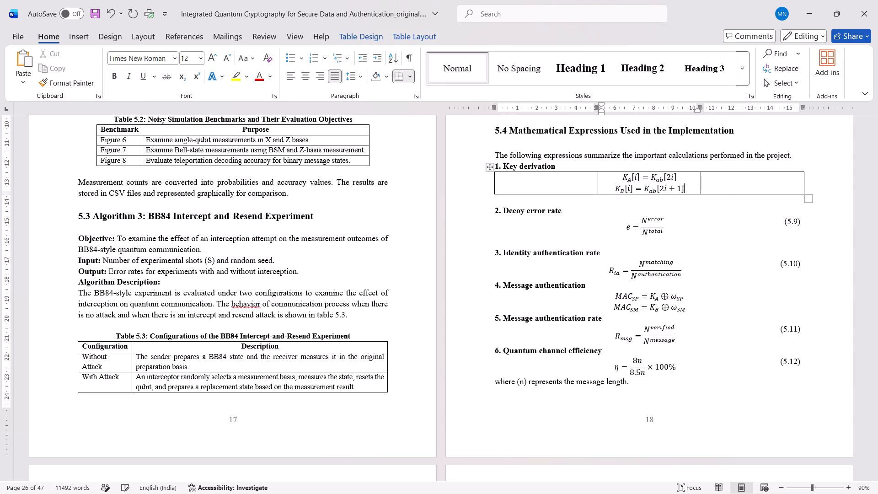
click(578, 202)
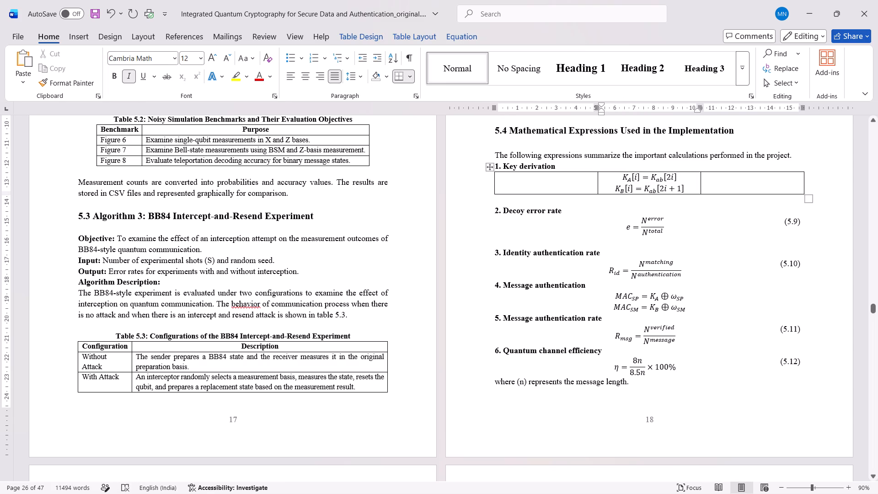
key(BackSpace)
key(BackSpace)
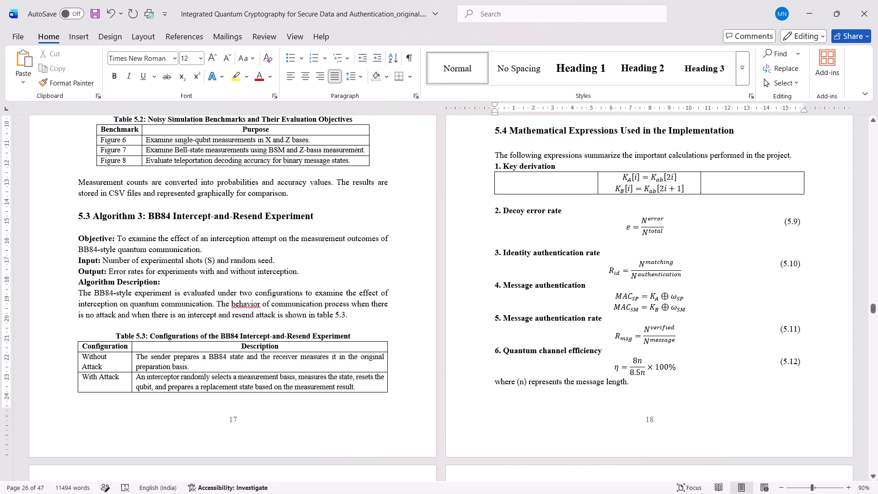
key(BackSpace)
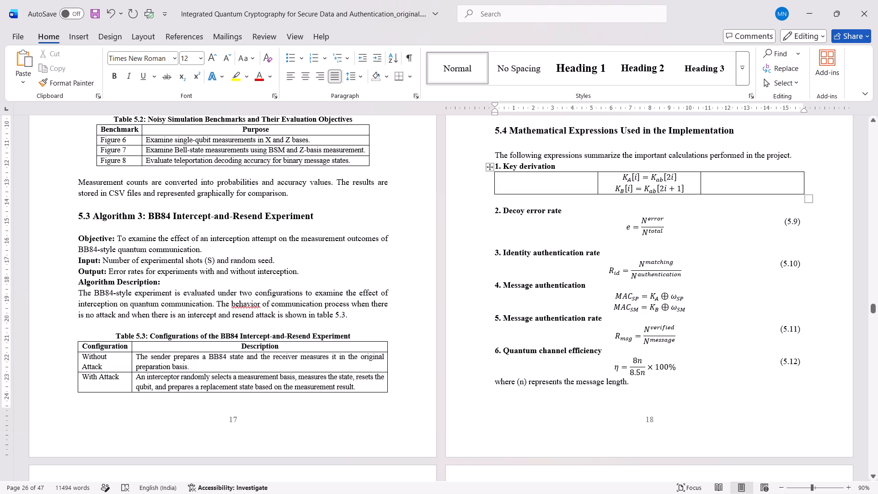
Enter the number (5.1) in the third cell beside the key derivation equations and right-align it.
click(733, 183)
key(shift+parenleft)
text(5.1)
key(shift+parenright)
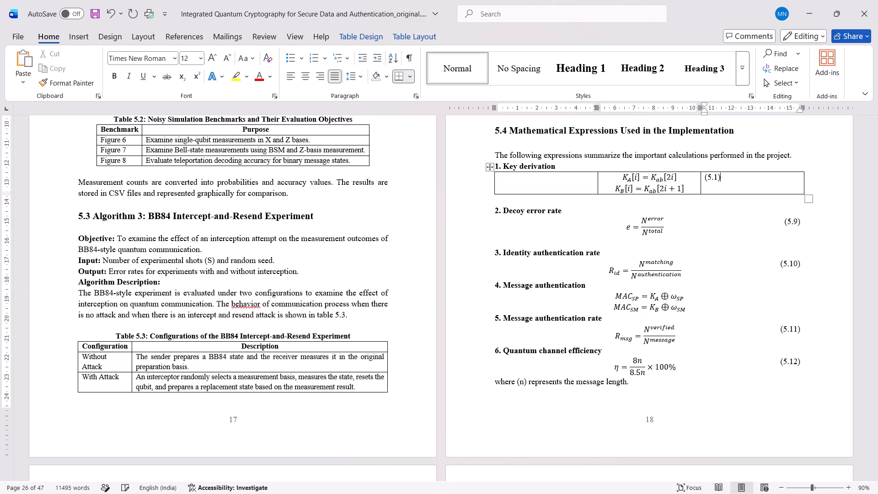
drag(724, 181, 708, 178)
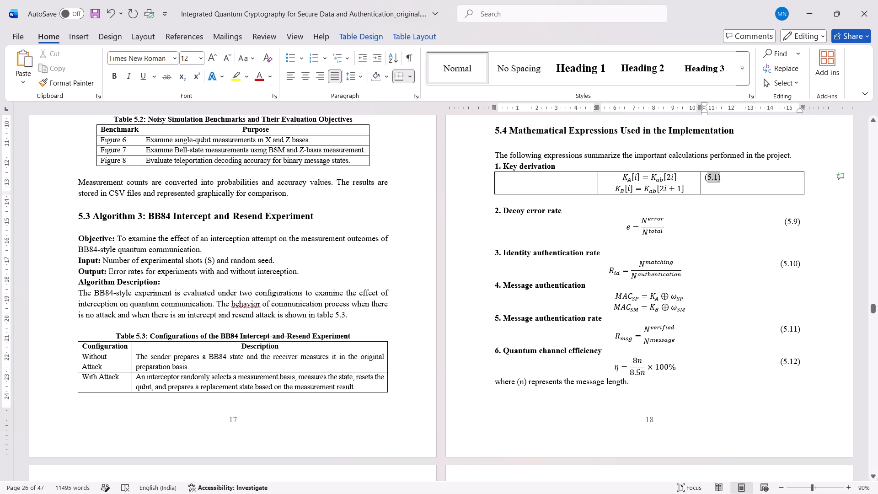
drag(708, 178, 704, 178)
click(316, 75)
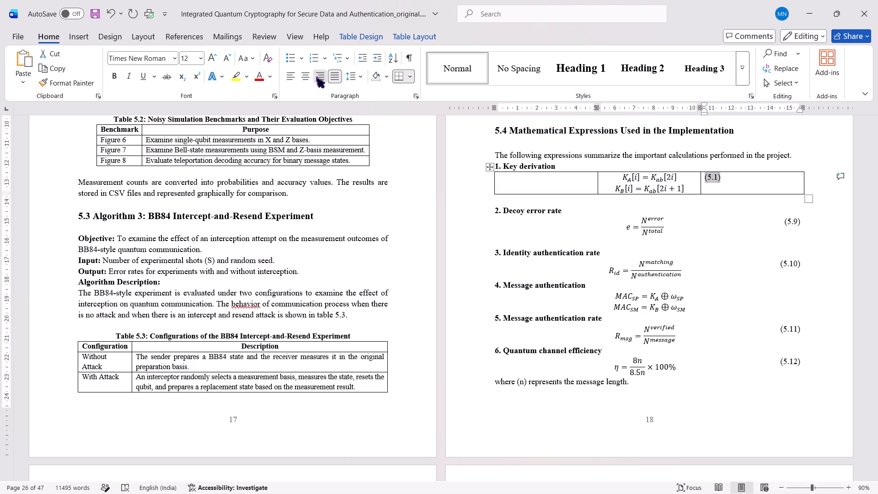
Narrow the outer columns of the key derivation table so the middle equation column becomes wider.
drag(701, 181, 750, 185)
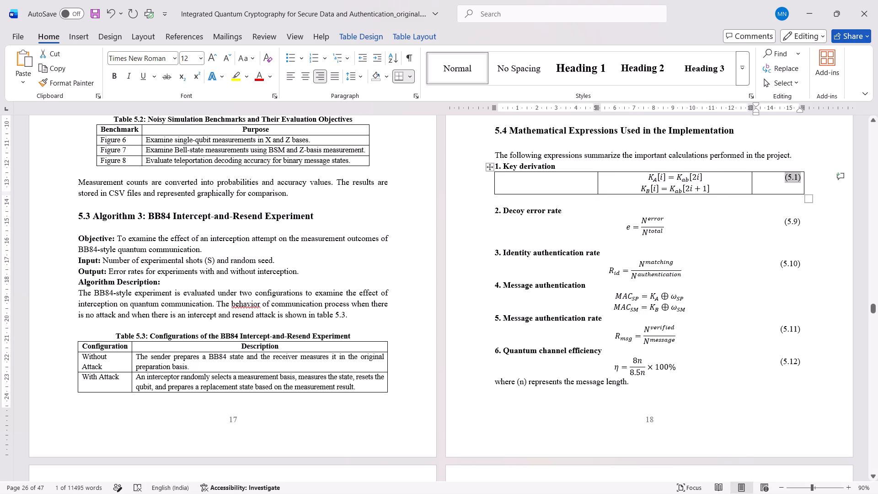
drag(596, 182, 537, 180)
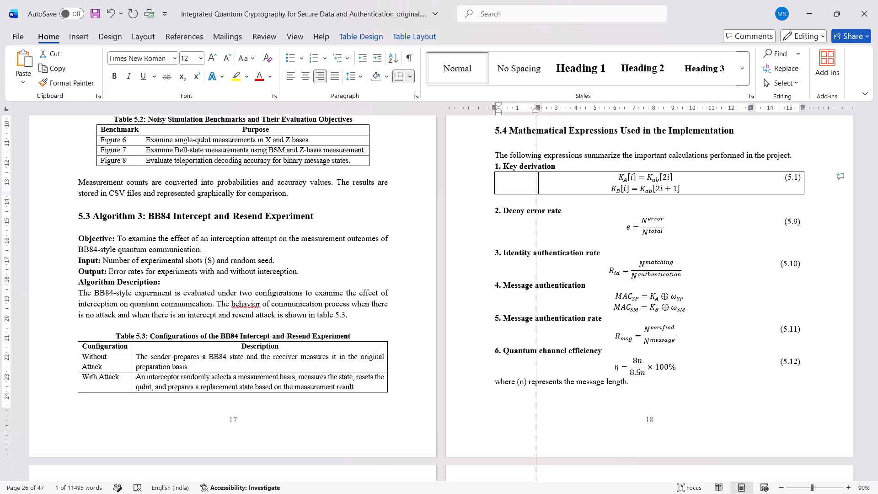
drag(537, 180, 541, 180)
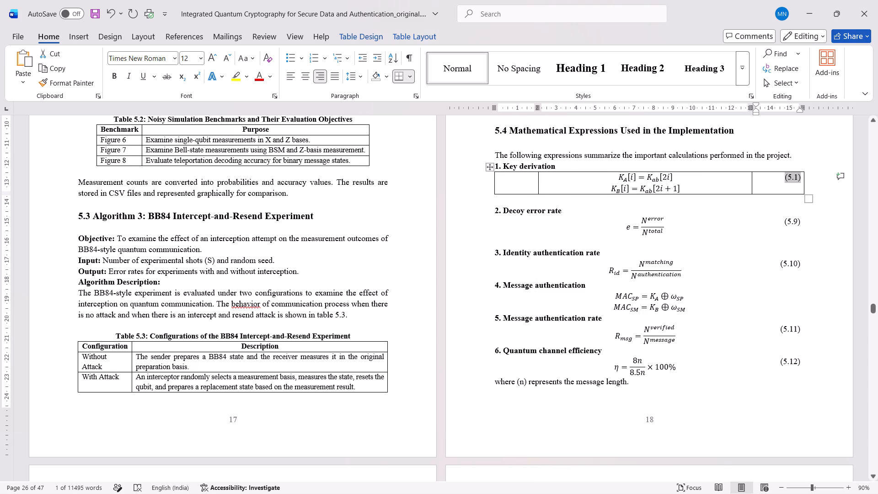
Remove all borders from the table holding the key derivation equations and number (5.1).
click(490, 168)
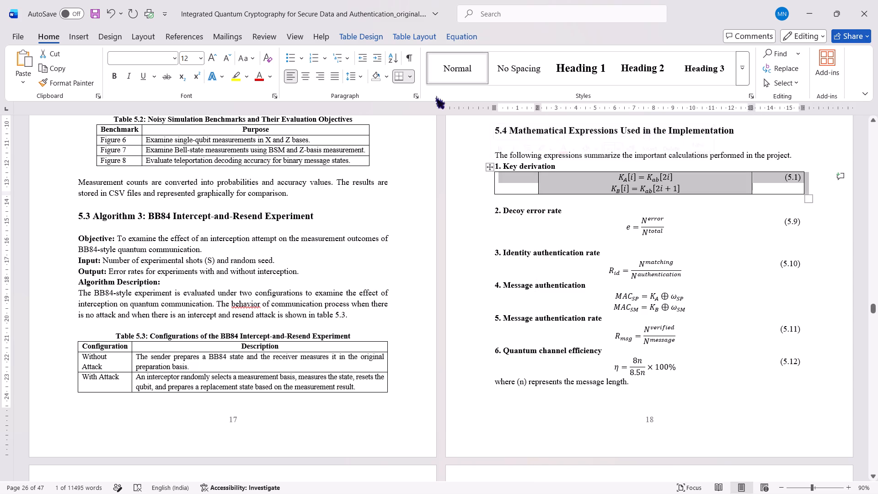
click(363, 31)
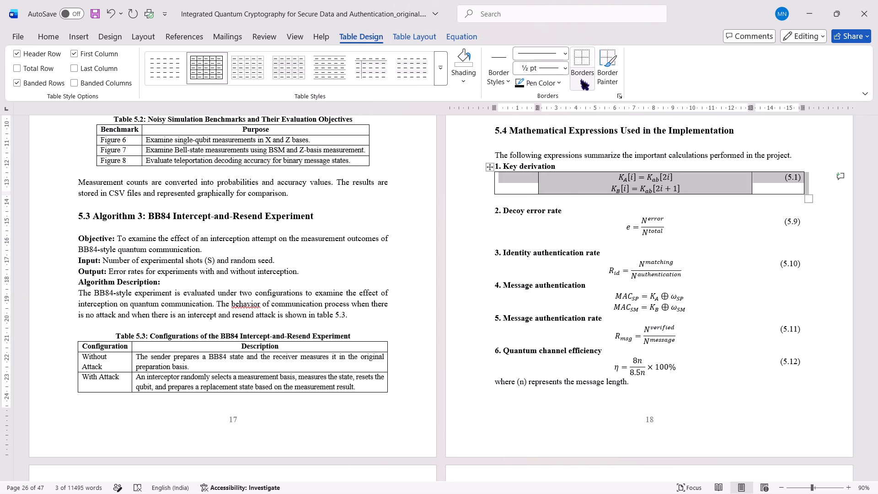
click(580, 77)
click(616, 161)
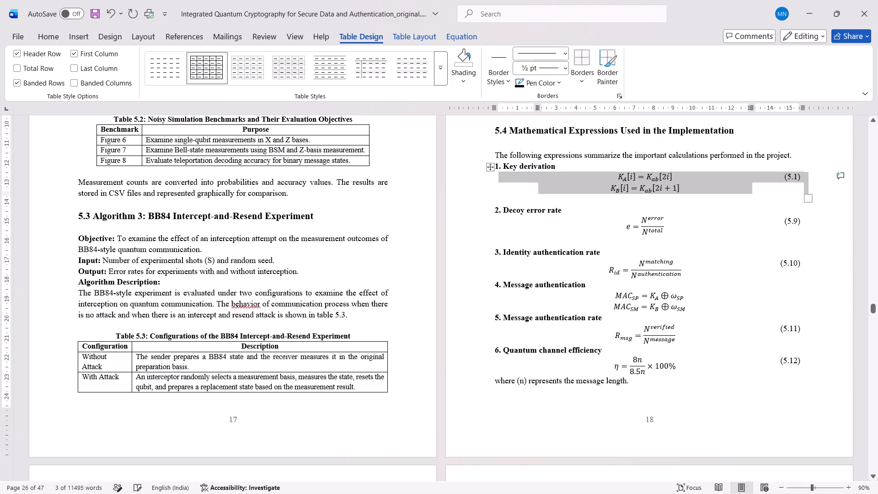
click(697, 272)
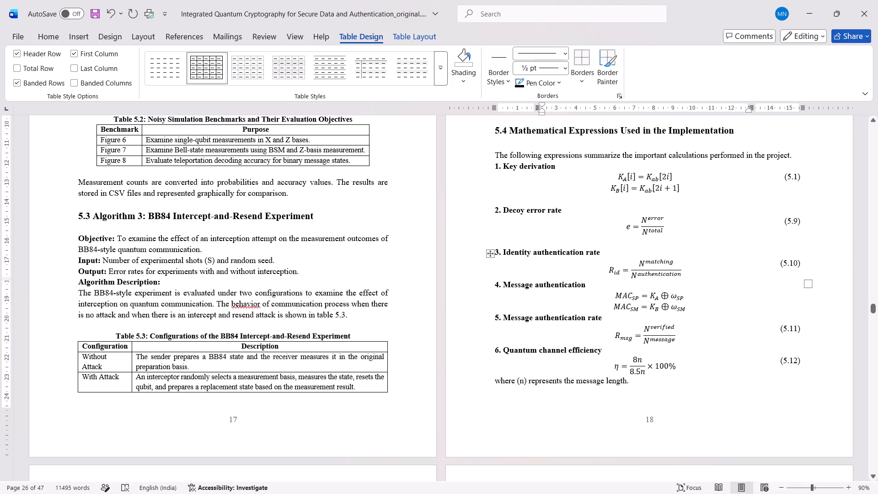
Insert a one-row, three-column table directly above the message authentication equations in section 5.4.
click(608, 295)
click(75, 34)
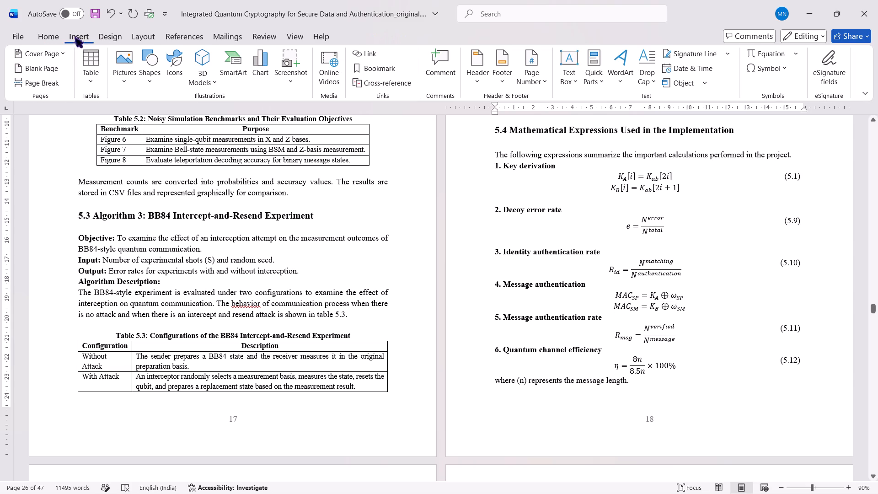
click(91, 78)
click(119, 116)
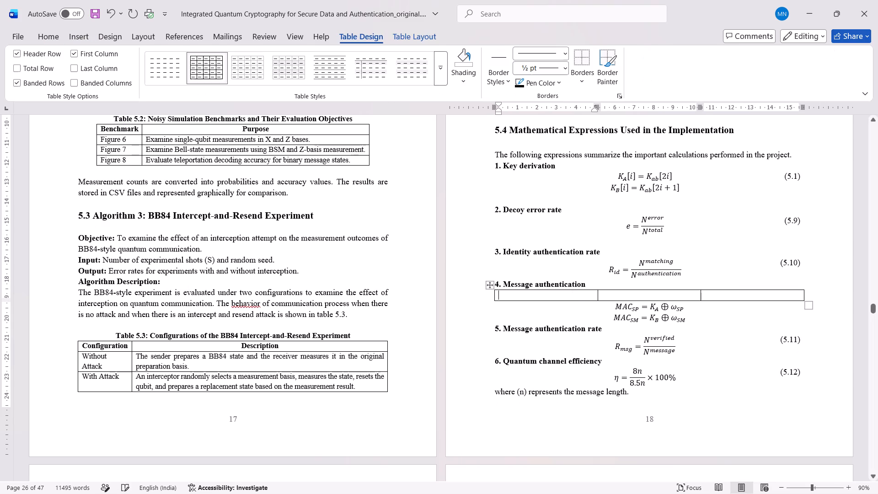
Move both message authentication equations, MAC_SP and MAC_SM, into the middle cell of the new table.
drag(700, 326, 607, 306)
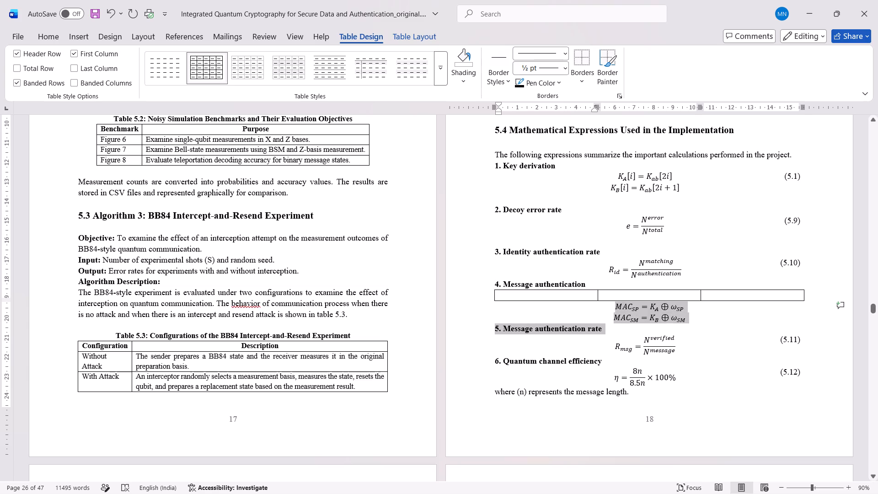
drag(607, 306, 621, 310)
click(621, 310)
drag(691, 321, 612, 308)
key(ctrl+x)
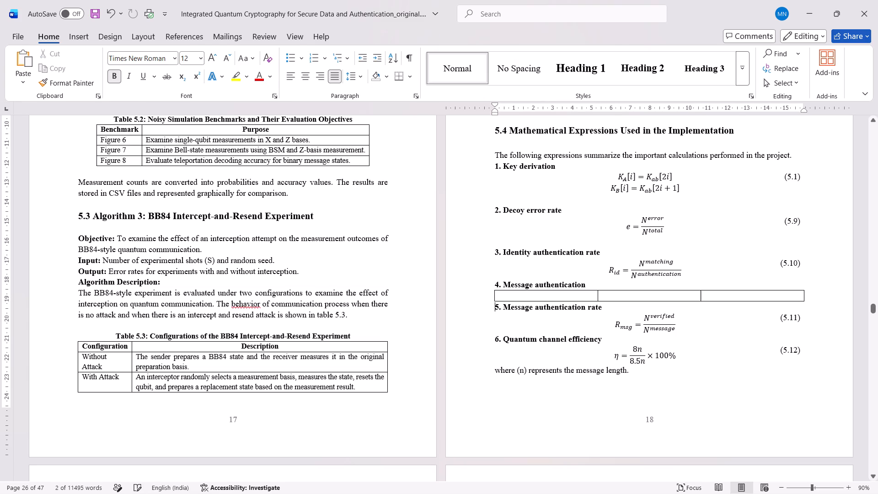
click(633, 295)
key(ctrl+v)
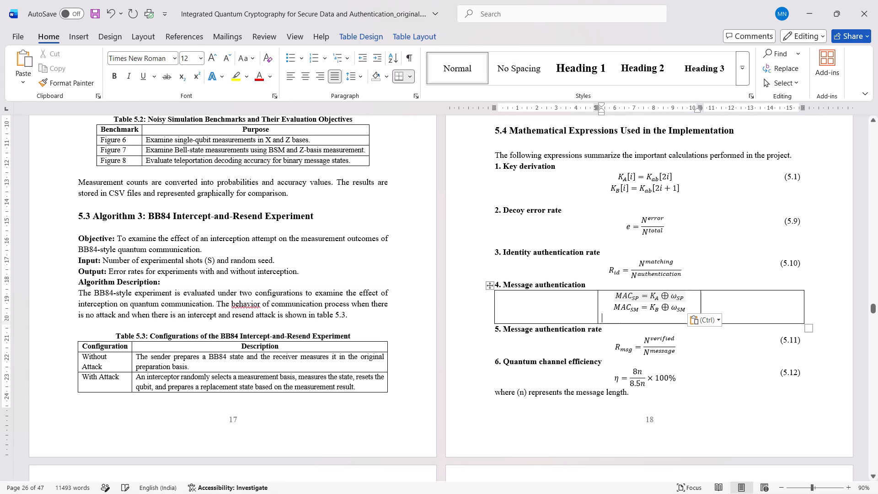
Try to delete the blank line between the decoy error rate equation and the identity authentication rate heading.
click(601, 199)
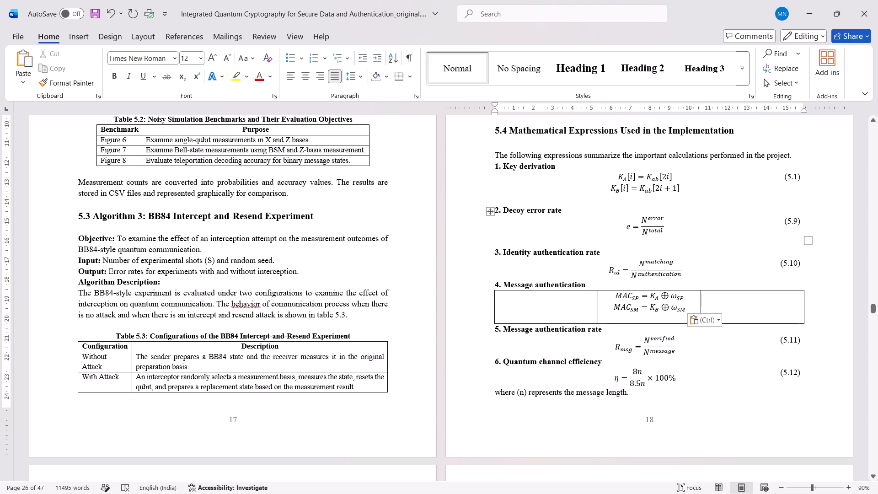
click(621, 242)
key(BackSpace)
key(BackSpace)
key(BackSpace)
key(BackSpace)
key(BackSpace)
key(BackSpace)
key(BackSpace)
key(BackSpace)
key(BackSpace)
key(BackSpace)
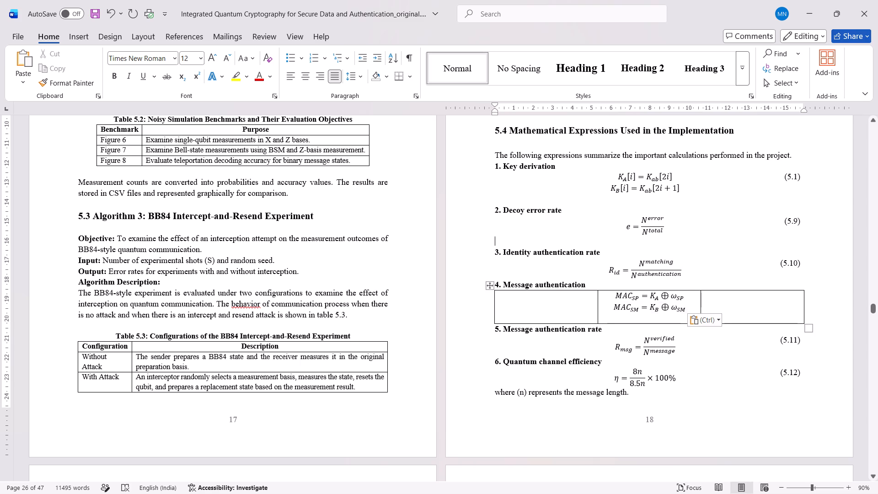
Remove the extra blank line below the message authentication equations in the middle cell.
click(643, 317)
key(BackSpace)
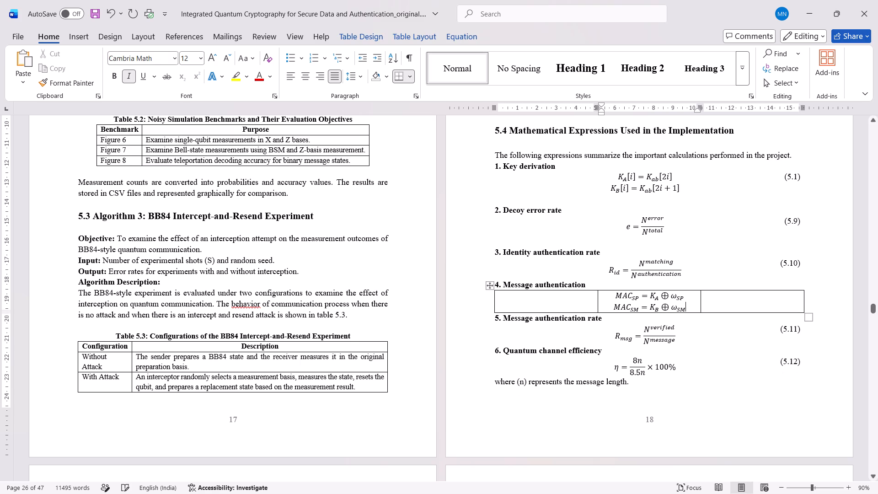
Enter the number (5.6) in the third cell beside the message authentication equations and right-align it.
click(750, 303)
scroll(750, 303, up, 4)
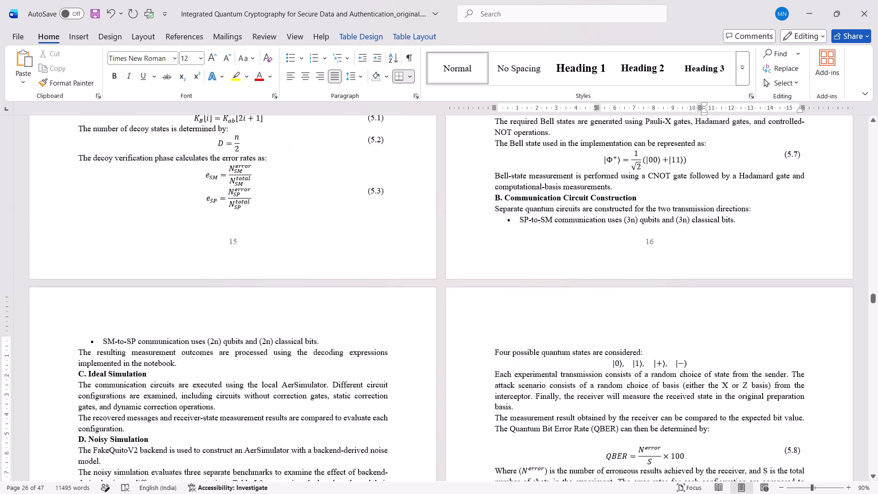
scroll(750, 303, up, 4)
scroll(750, 303, down, 4)
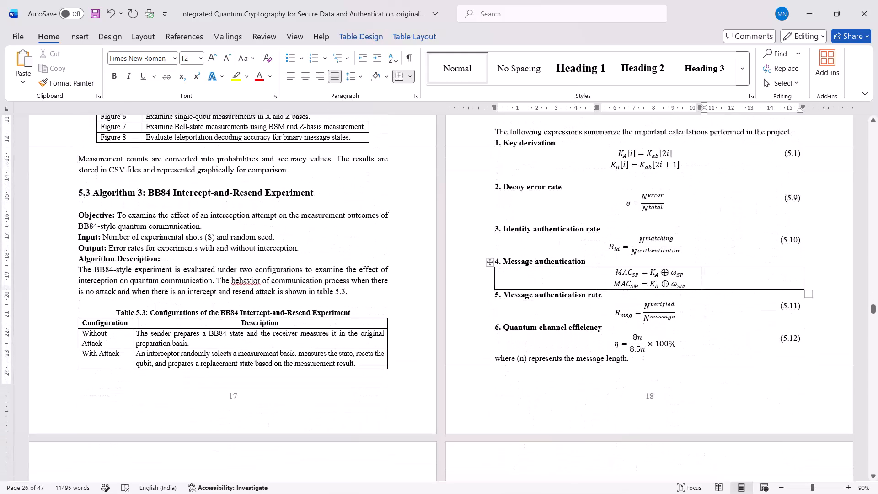
scroll(750, 303, down, 2)
key(shift+parenleft)
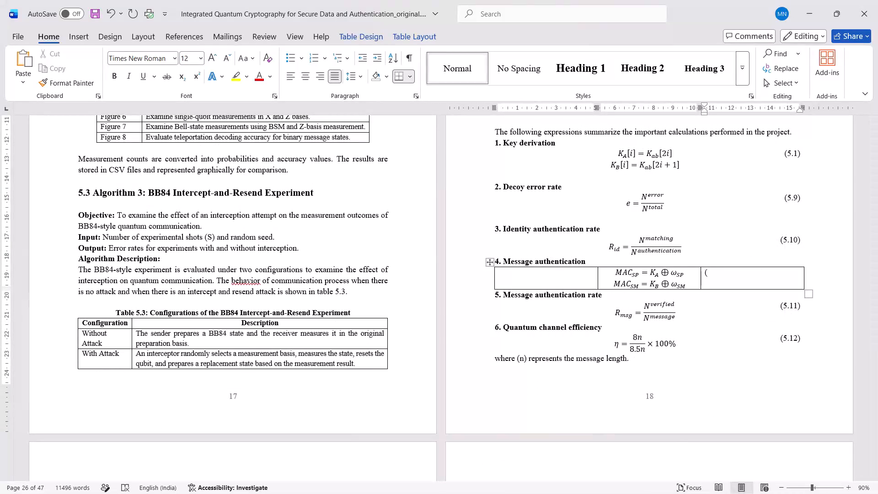
text(5.6))
drag(727, 278, 703, 274)
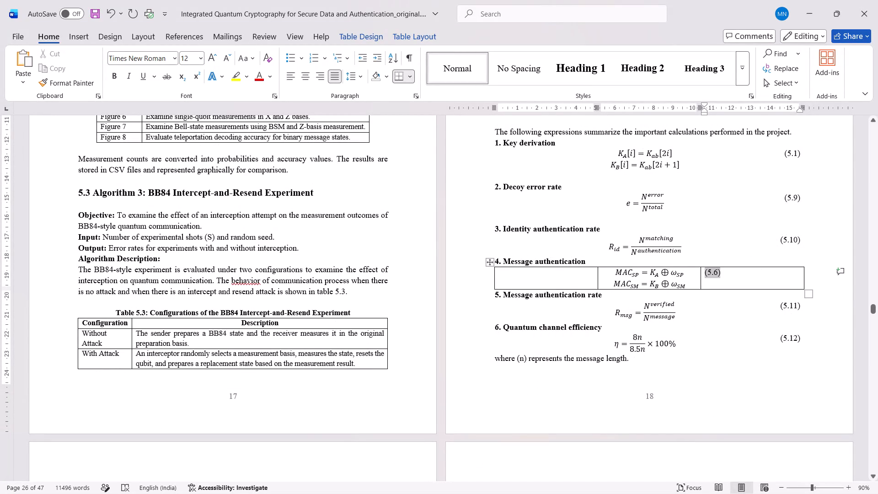
click(320, 73)
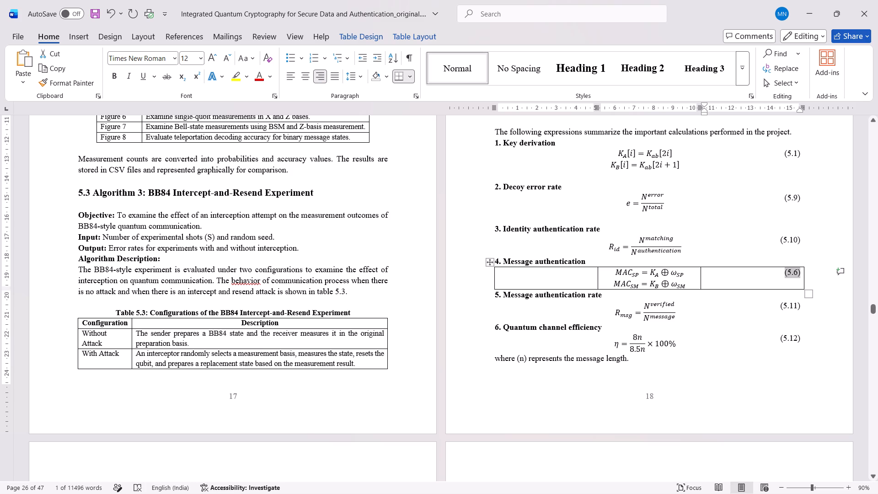
Narrow the outer columns of the message authentication table and center the equations in the widened middle column.
drag(701, 277, 753, 281)
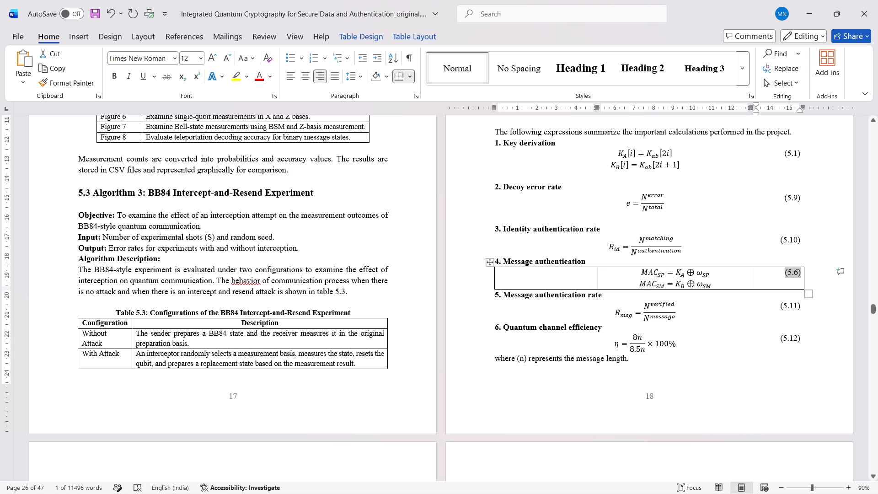
drag(598, 279, 540, 276)
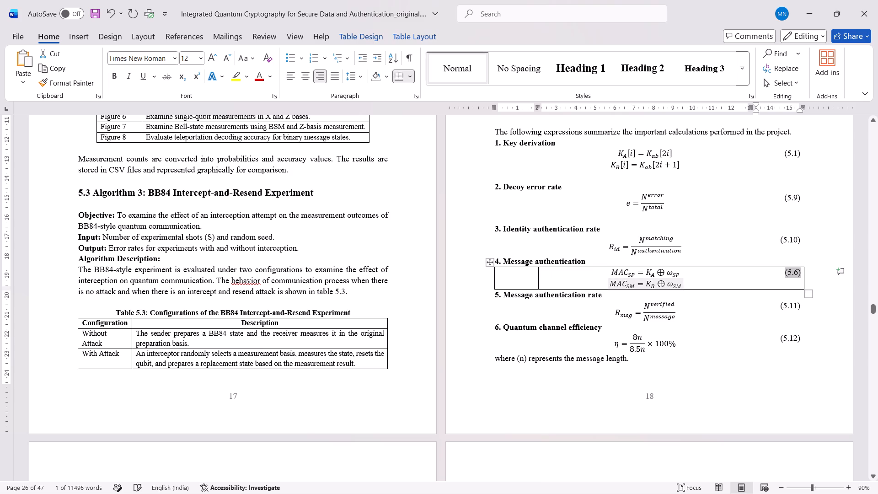
drag(699, 284, 609, 275)
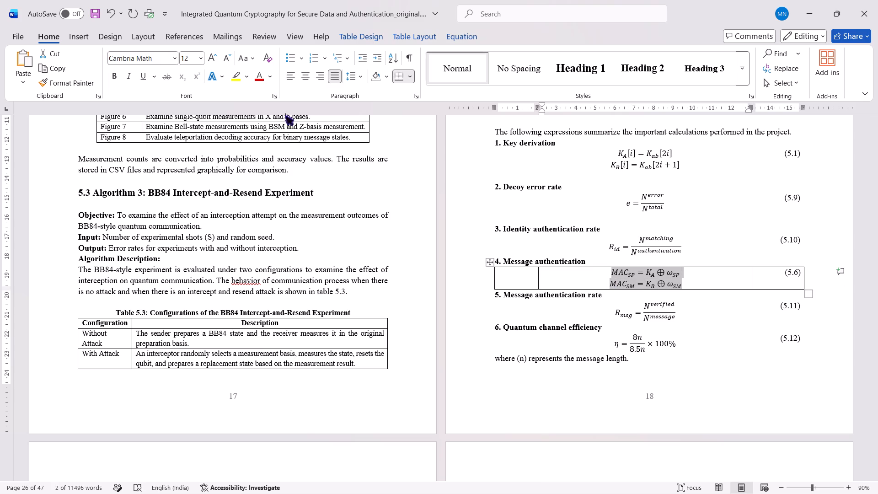
click(303, 78)
Remove all borders from the table holding the message authentication equations and number (5.6).
click(490, 264)
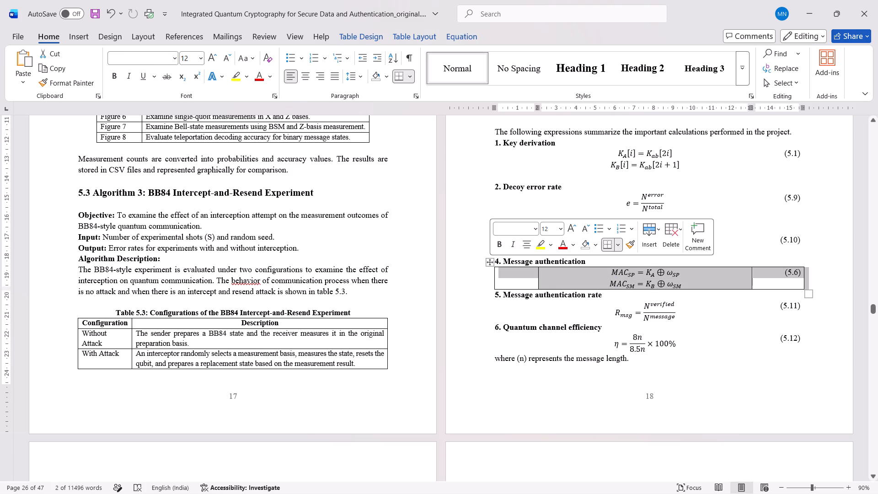
click(362, 33)
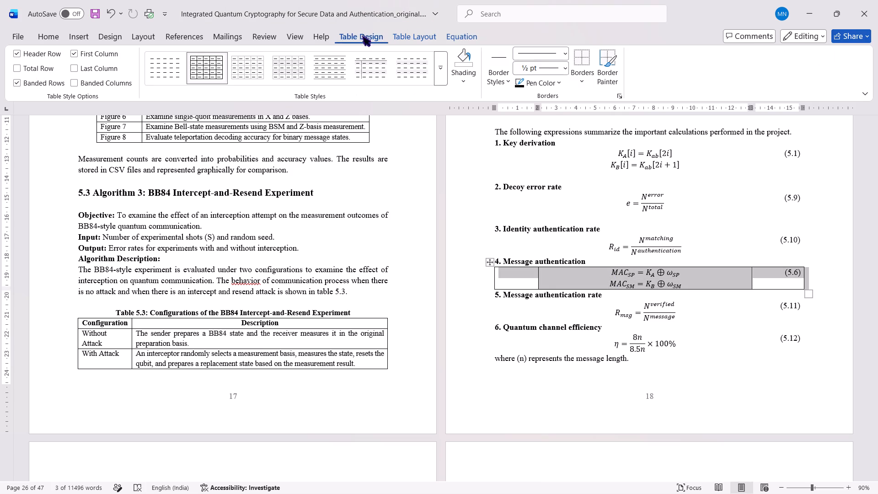
click(585, 82)
click(617, 163)
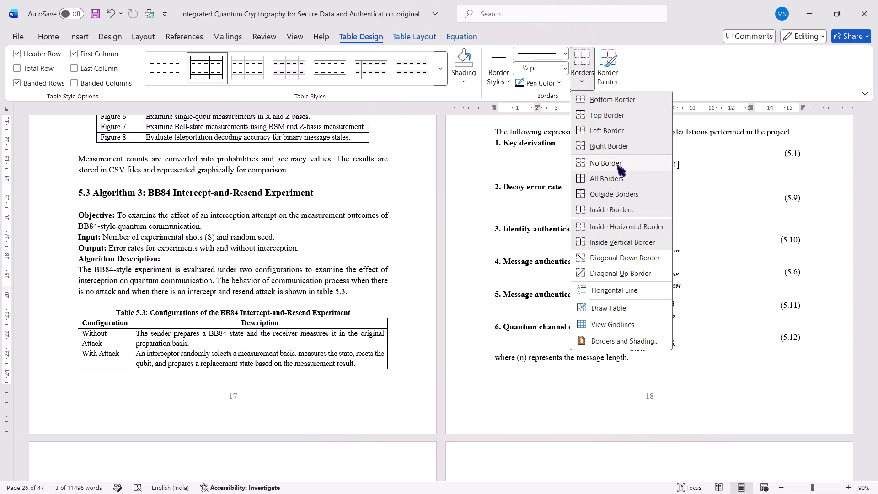
click(696, 370)
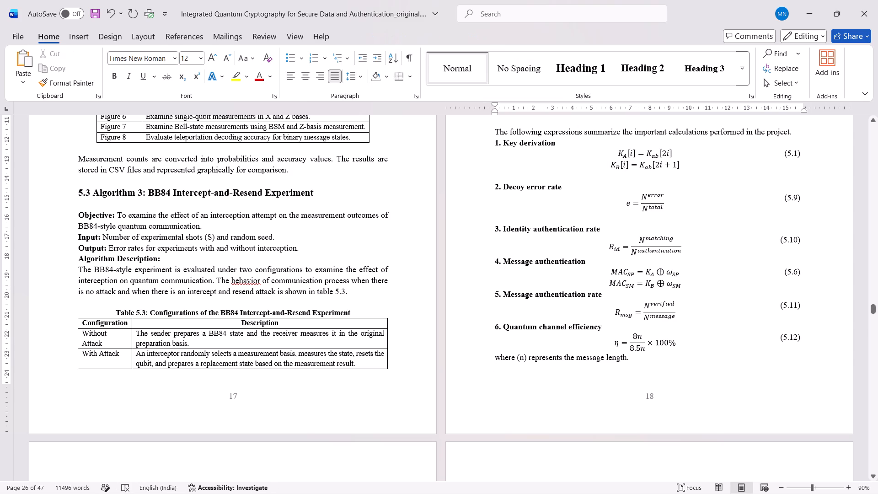